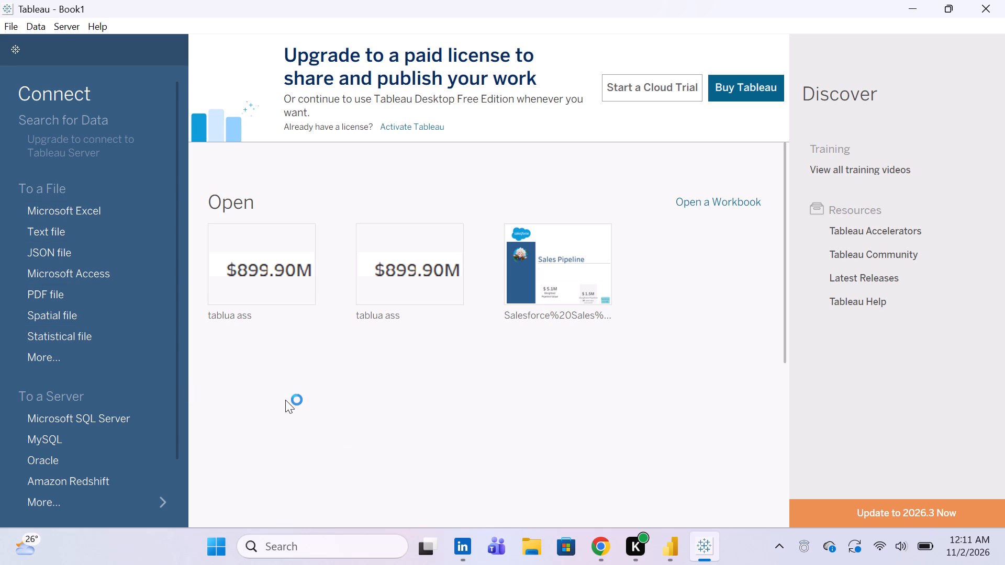
Start a Microsoft Excel file connection and search the Downloads and Documents folders for "hos".
click(79, 212)
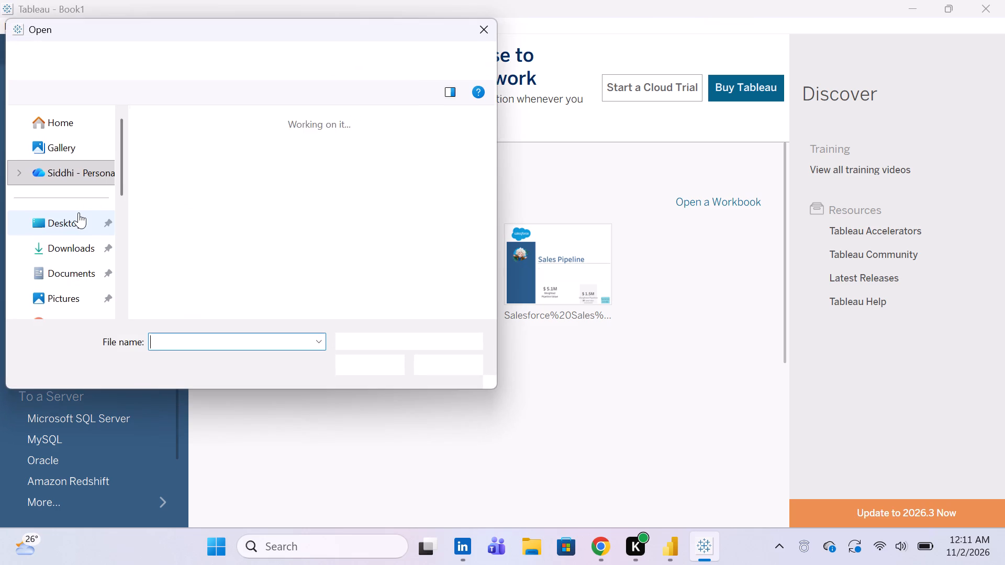
scroll(239, 196, left, 2)
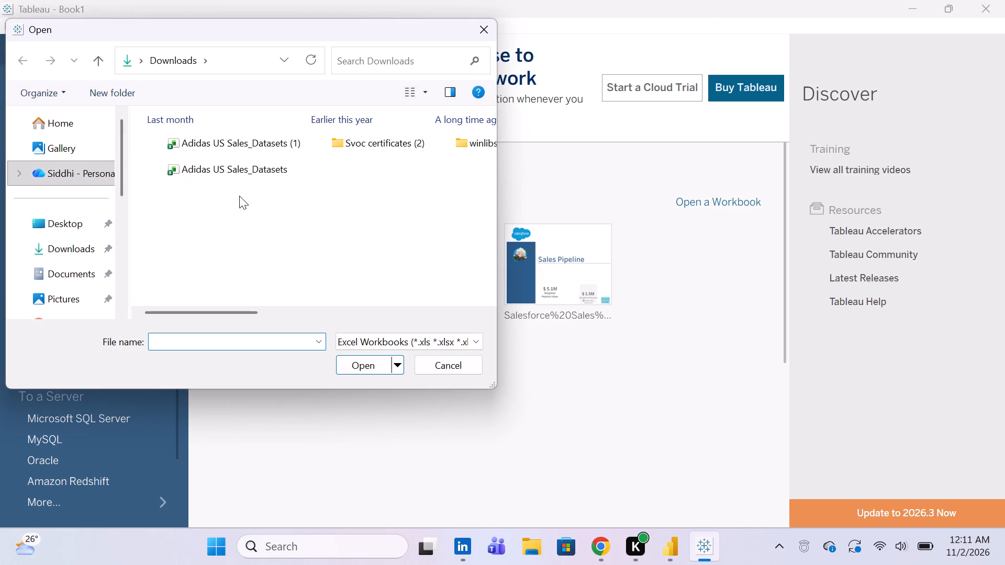
scroll(239, 196, left, 1)
scroll(239, 196, right, 1)
click(397, 58)
text(hos)
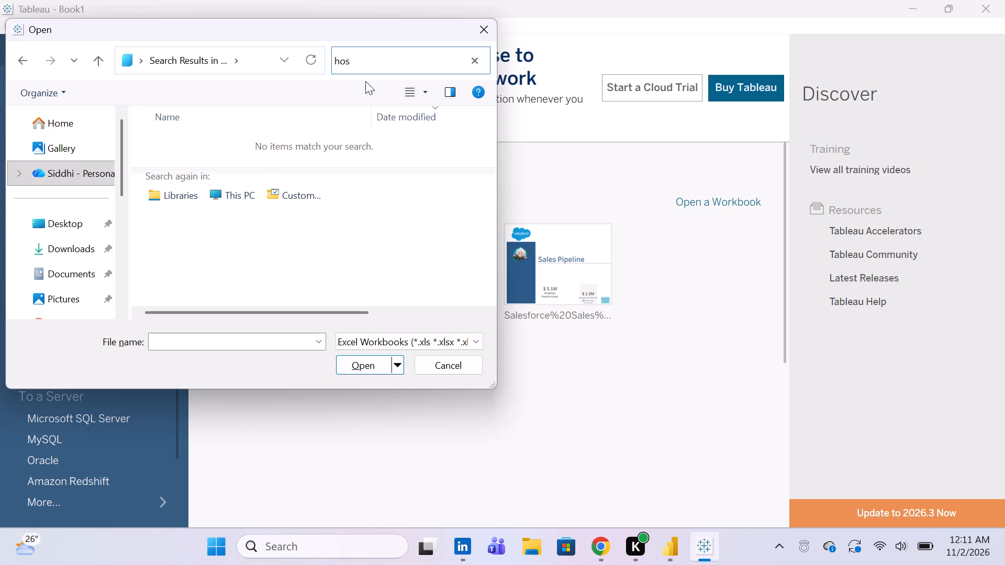
click(58, 252)
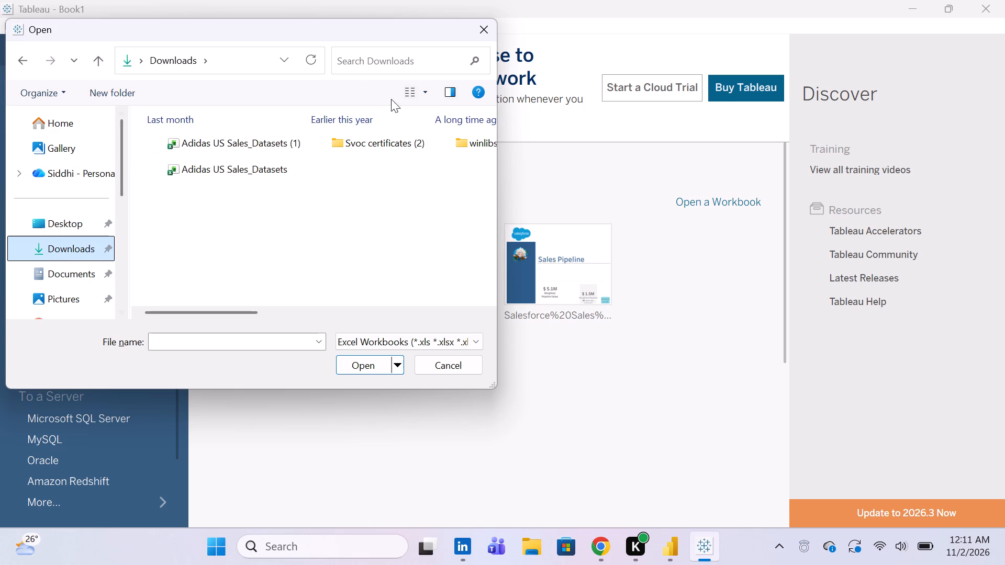
click(384, 63)
text(hos)
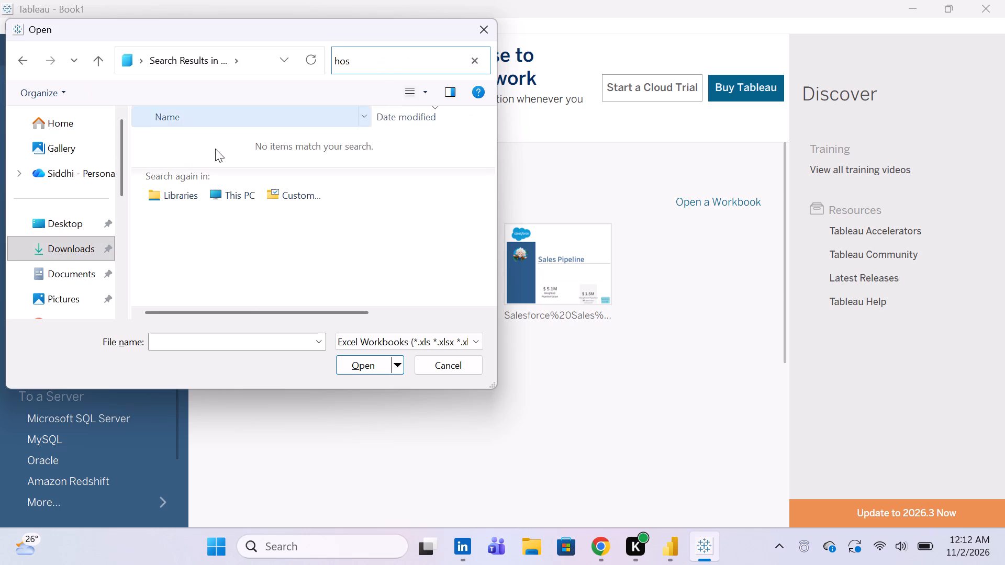
click(87, 280)
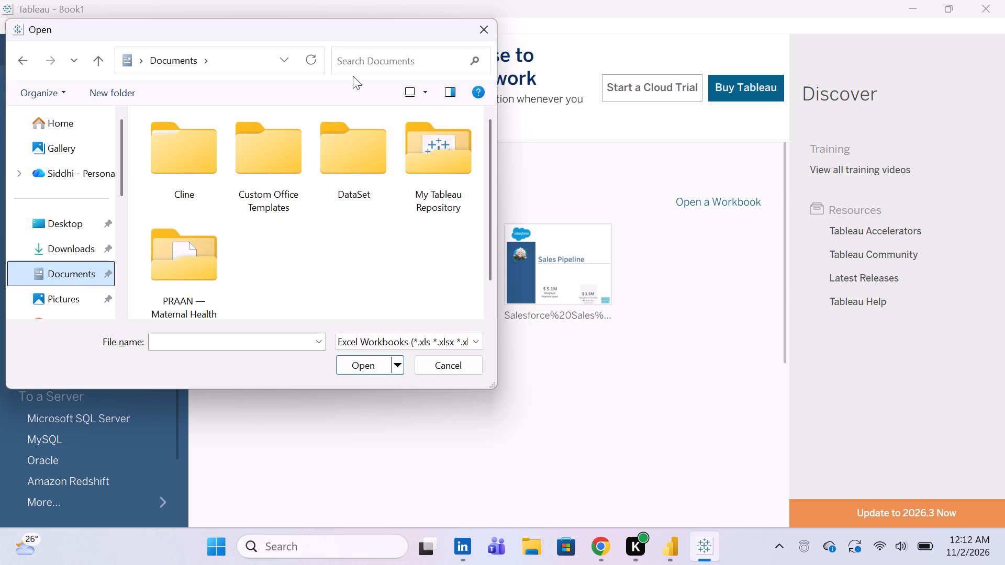
click(375, 62)
text(hos)
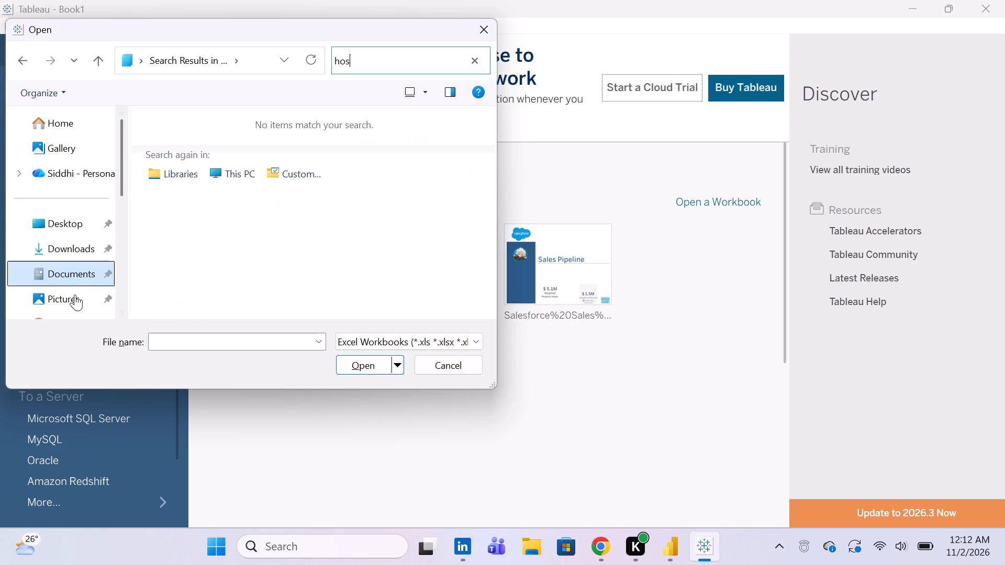
Check the Desktop folder and search the personal OneDrive folder for "ho" and "H".
click(89, 214)
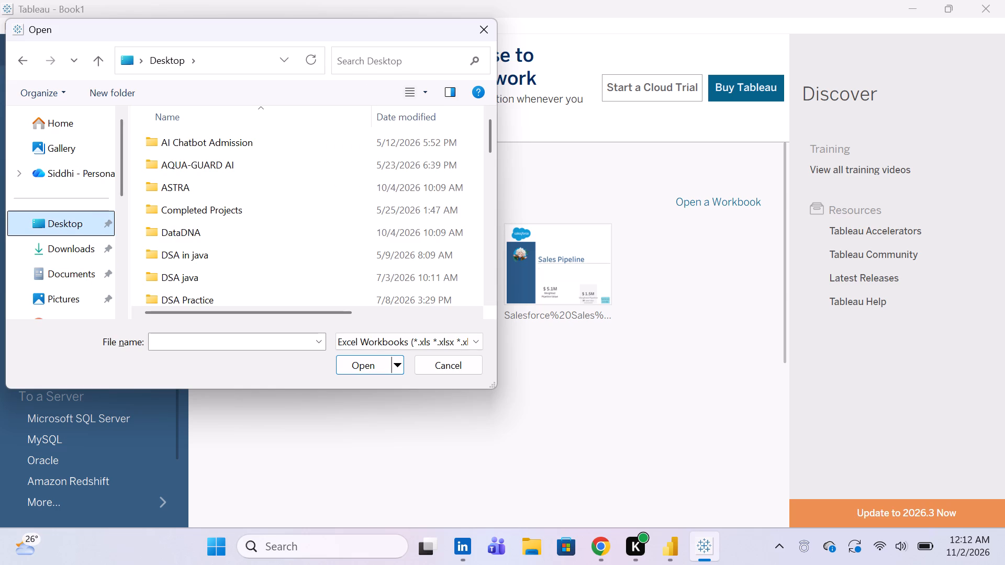
click(66, 173)
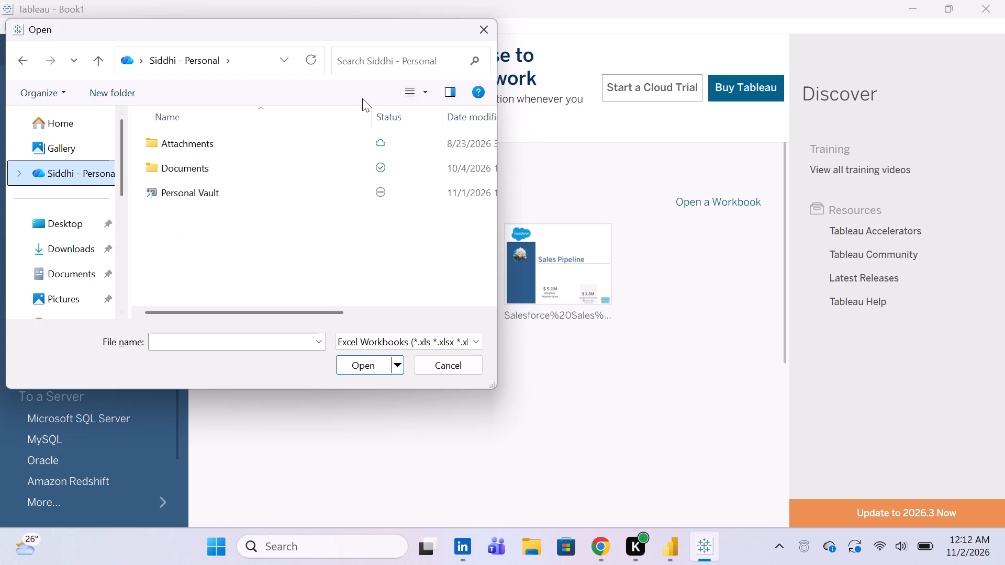
click(405, 64)
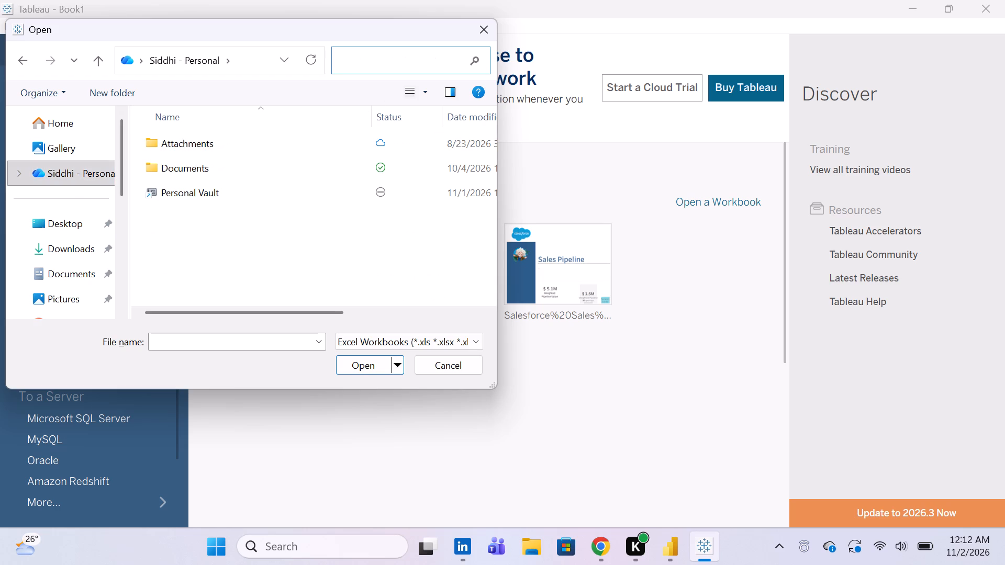
key(h)
key(o)
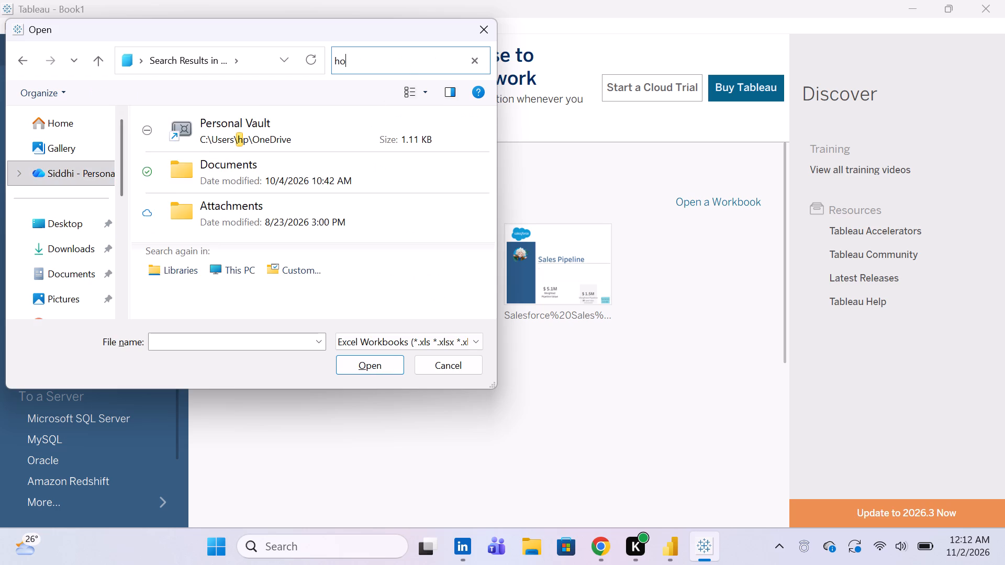
key(BackSpace)
key(BackSpace)
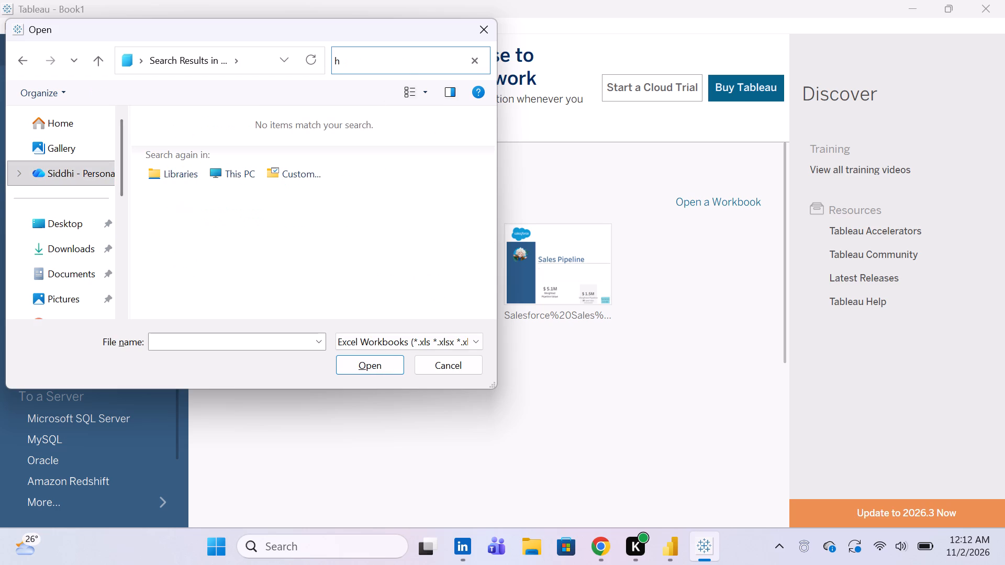
key(shift+h)
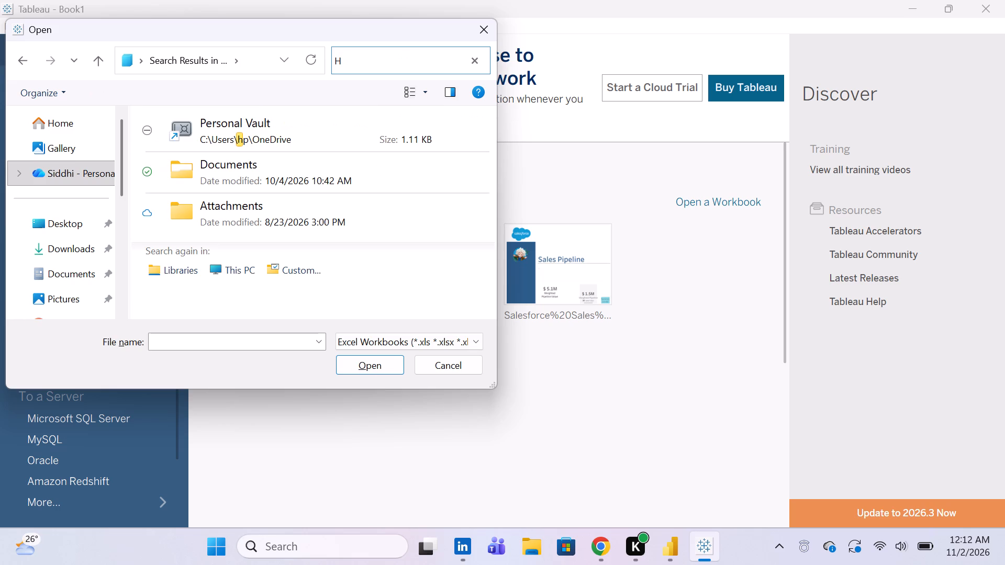
Browse the Downloads and Documents folders for an Excel workbook to use as the data source.
click(99, 254)
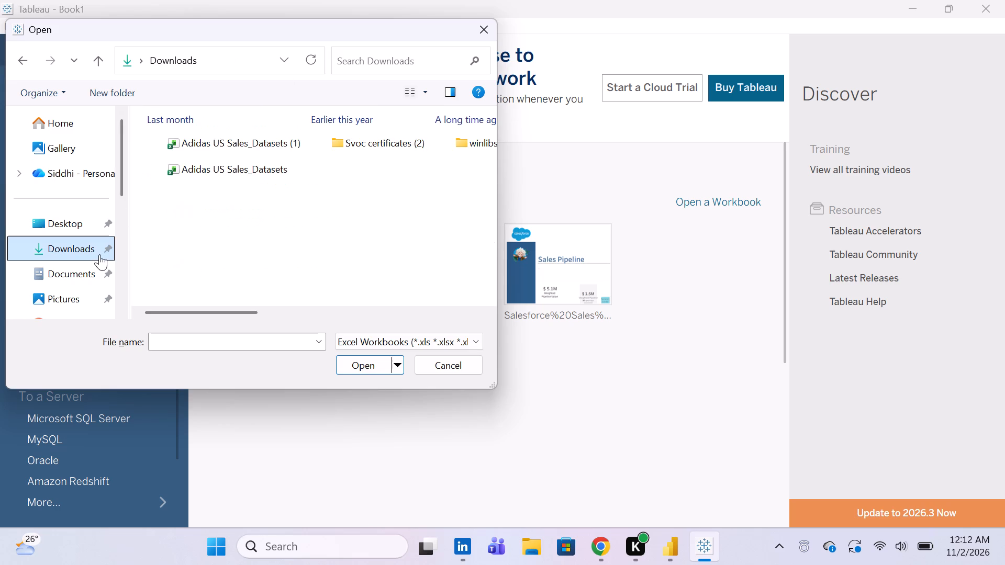
scroll(343, 185, left, 7)
scroll(343, 185, down, 2)
scroll(343, 185, up, 3)
click(57, 270)
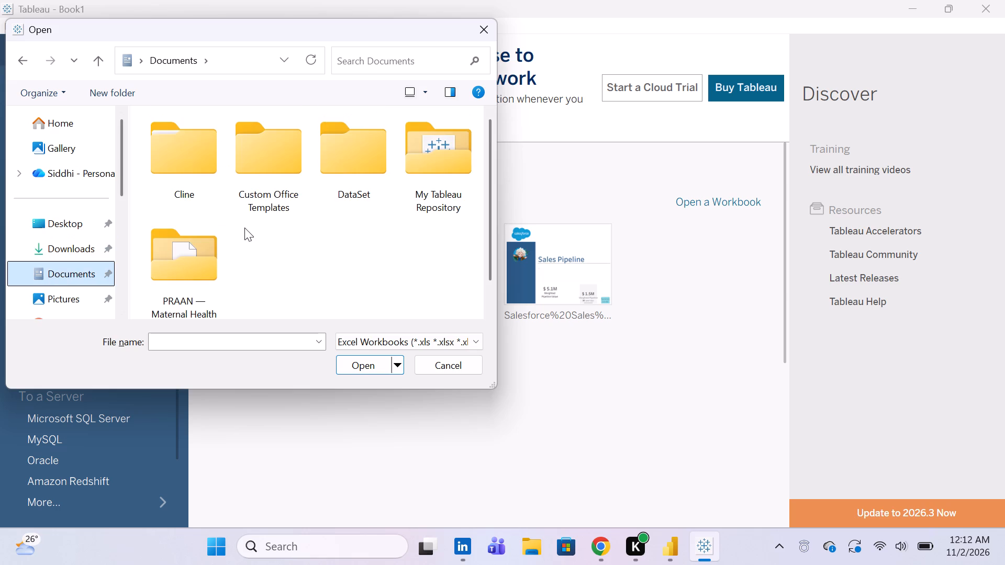
scroll(244, 228, down, 1)
click(64, 241)
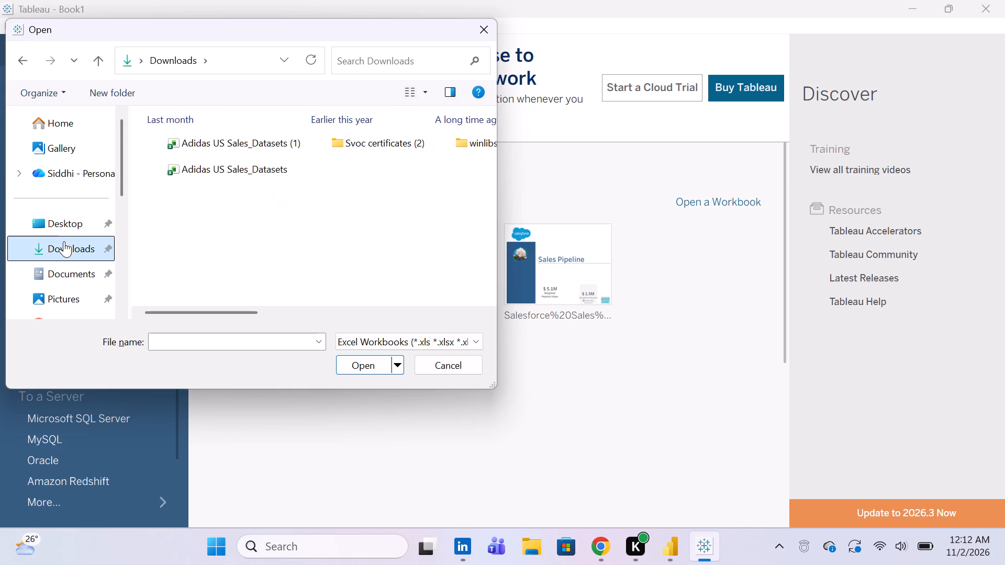
scroll(262, 252, down, 1)
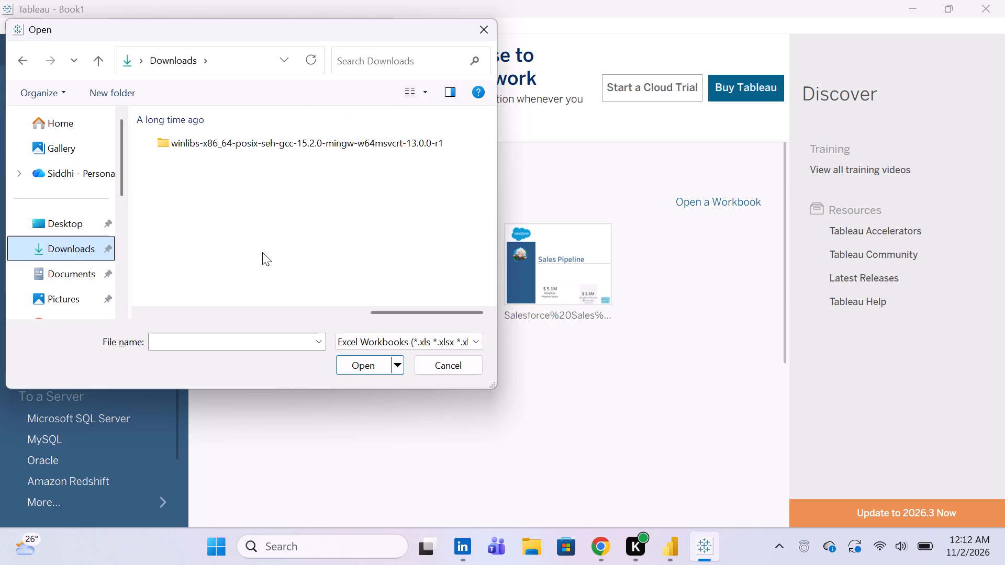
scroll(262, 252, down, 3)
scroll(262, 252, up, 1)
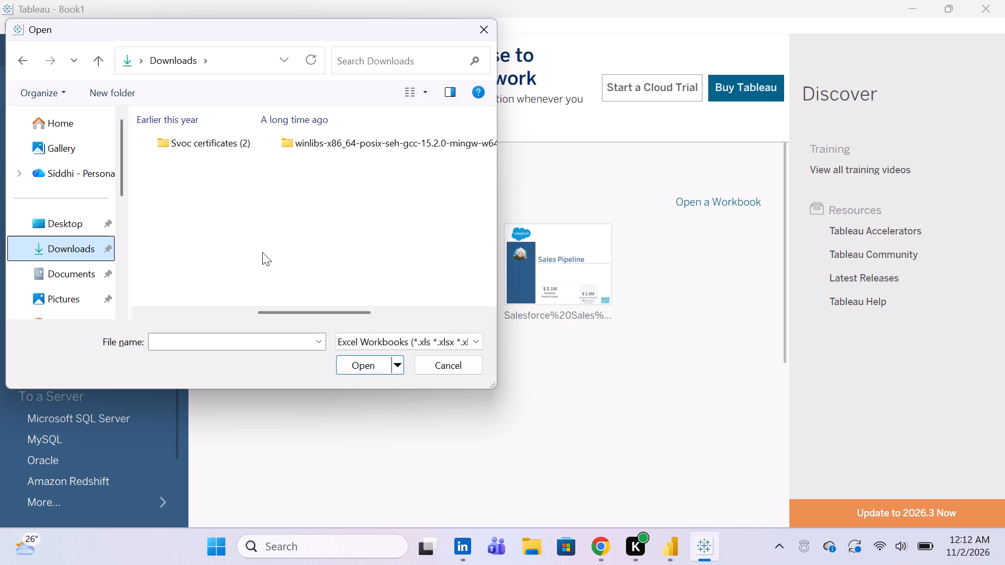
Connect to the Excel workbook Adidas US Sales_Datasets from the Downloads folder.
click(85, 133)
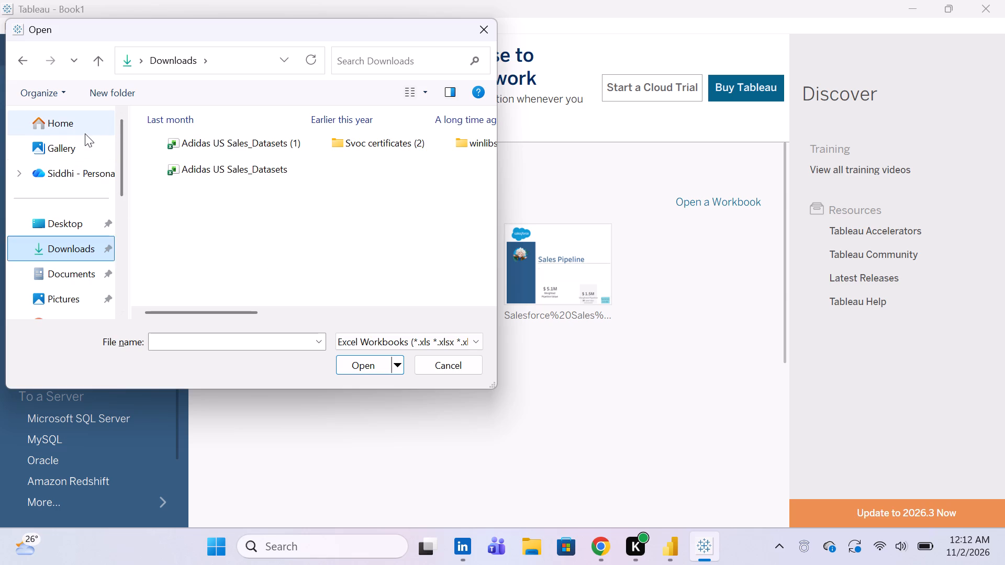
click(238, 228)
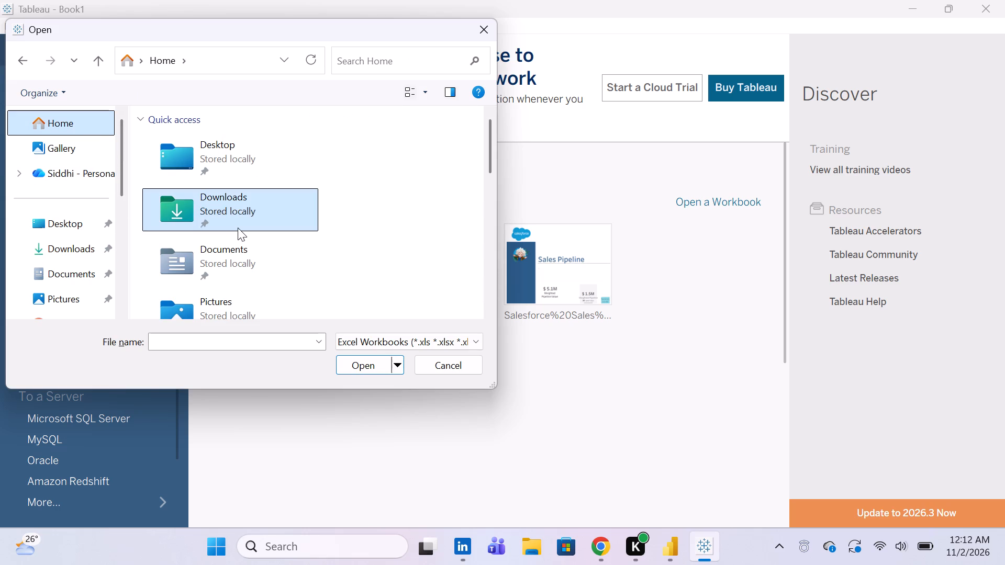
double_click(253, 201)
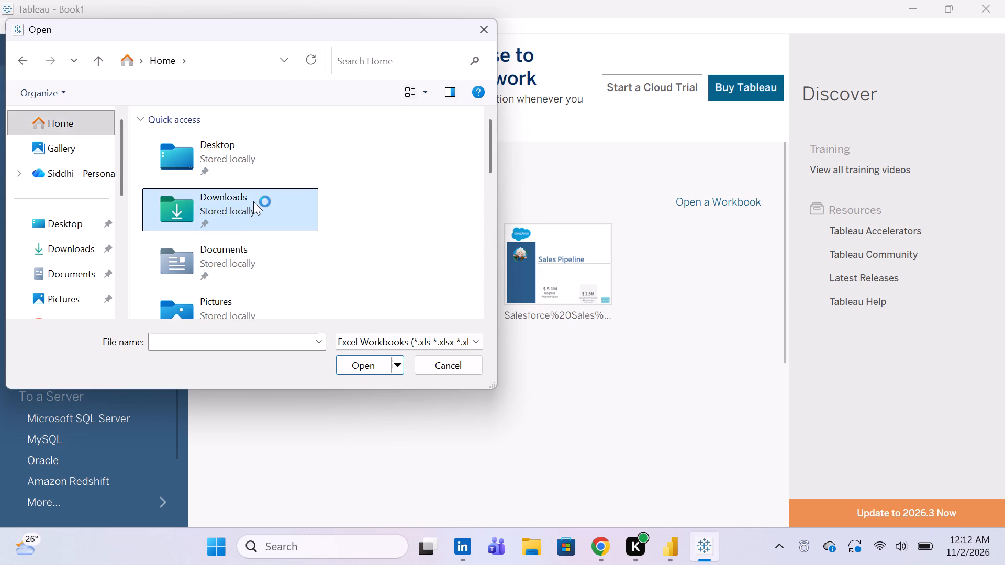
scroll(253, 201, right, 1)
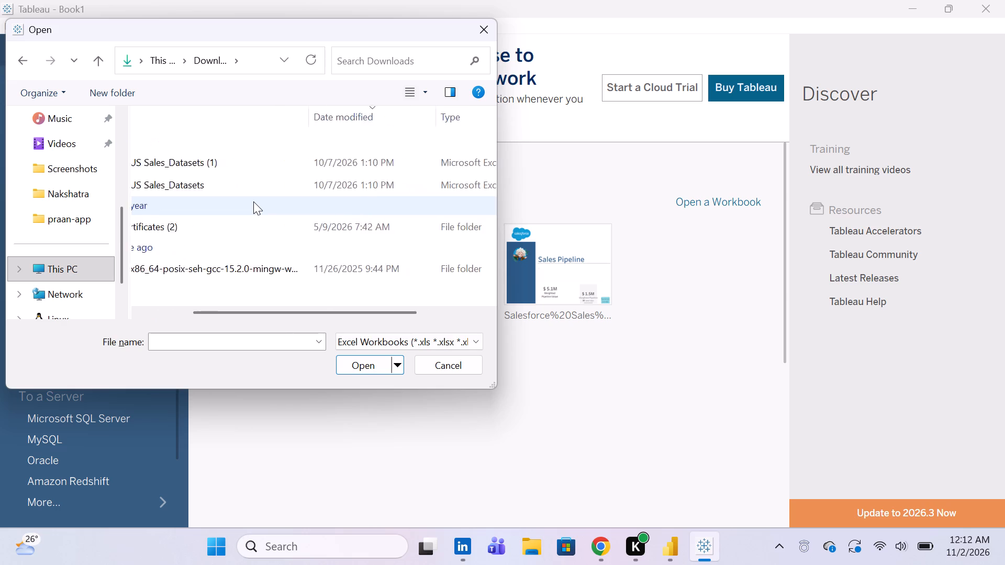
scroll(253, 201, right, 1)
scroll(253, 201, up, 4)
scroll(253, 201, right, 1)
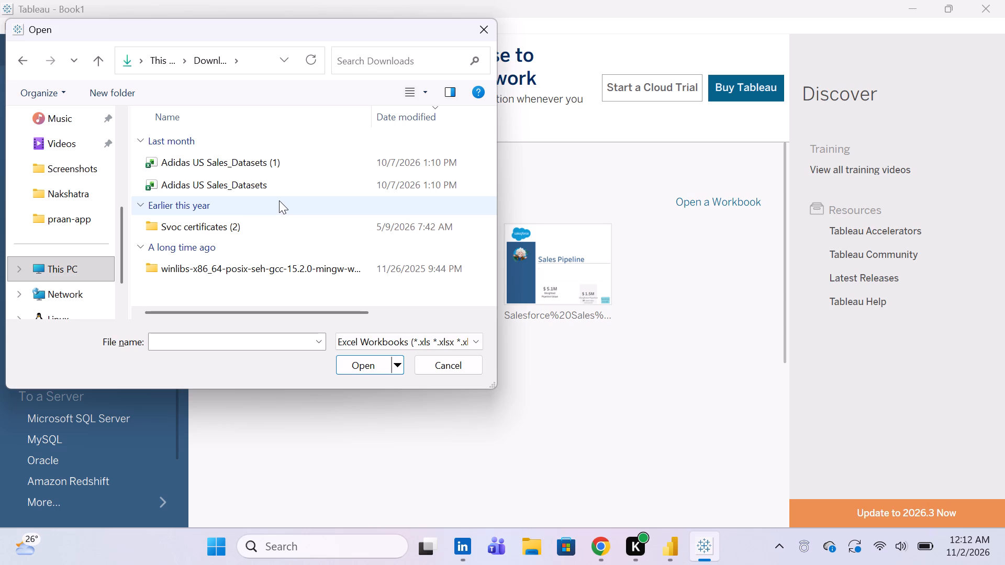
click(264, 177)
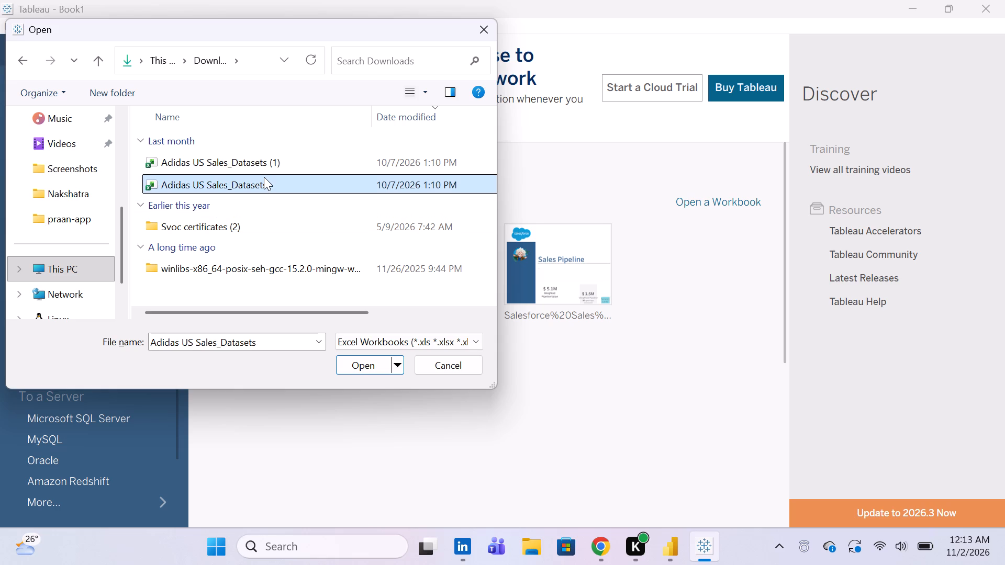
click(370, 361)
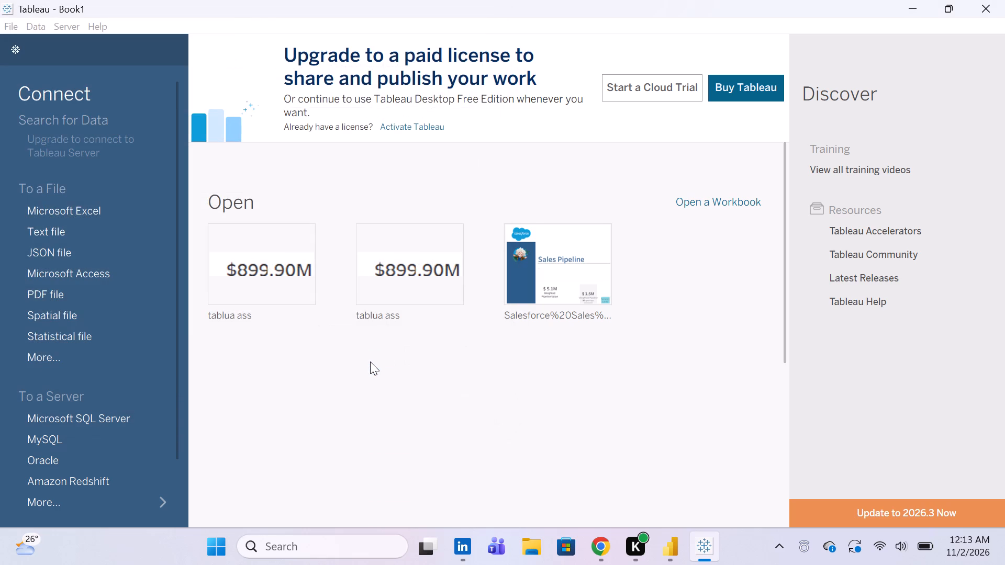
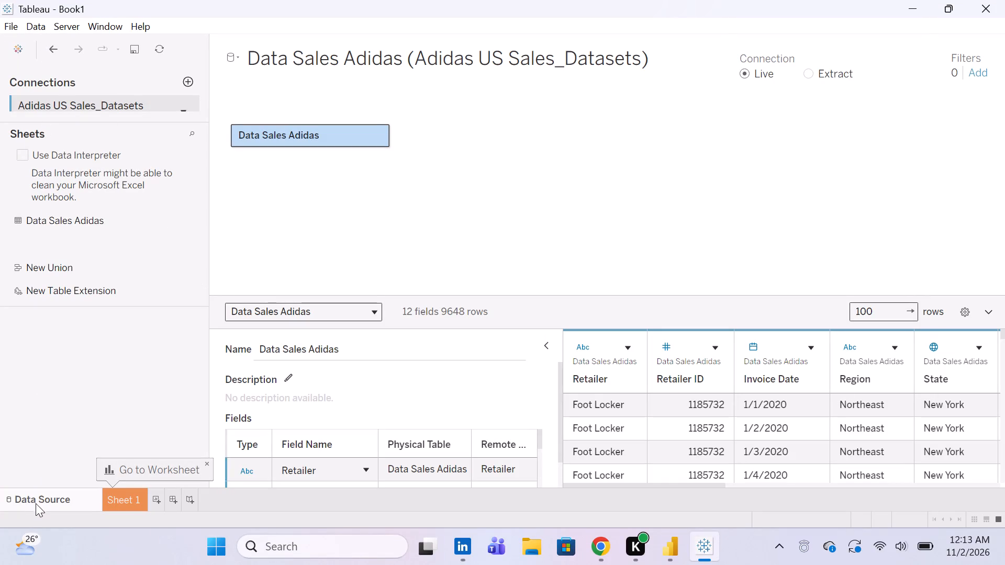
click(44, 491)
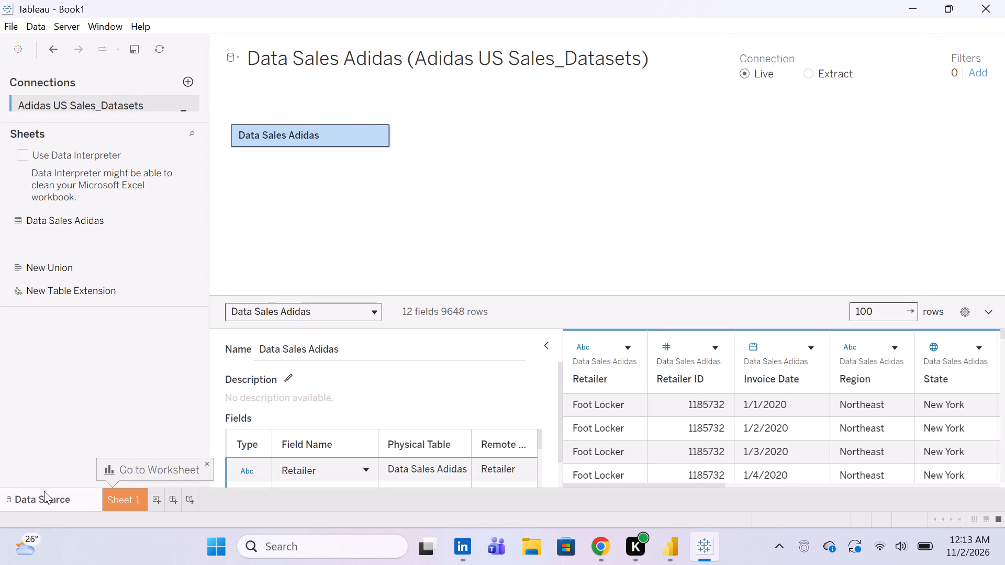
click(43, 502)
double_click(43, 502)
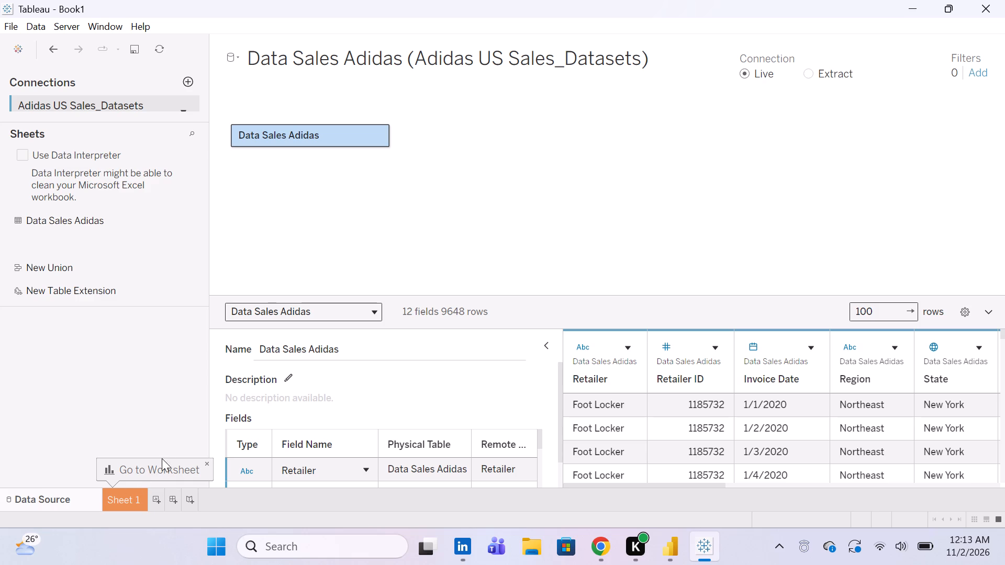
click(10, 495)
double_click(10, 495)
Go from the data source page to the Sheet 1 worksheet.
click(124, 498)
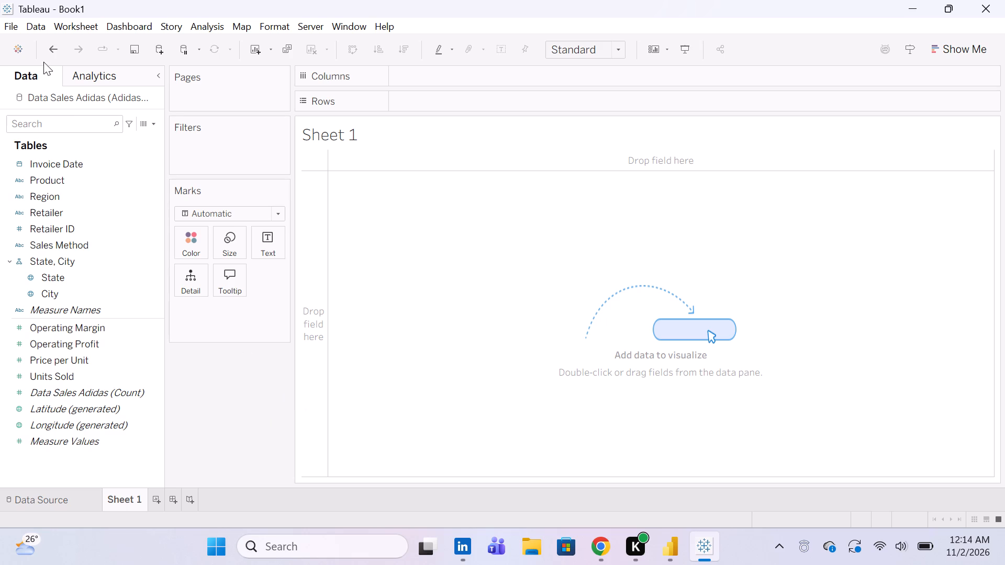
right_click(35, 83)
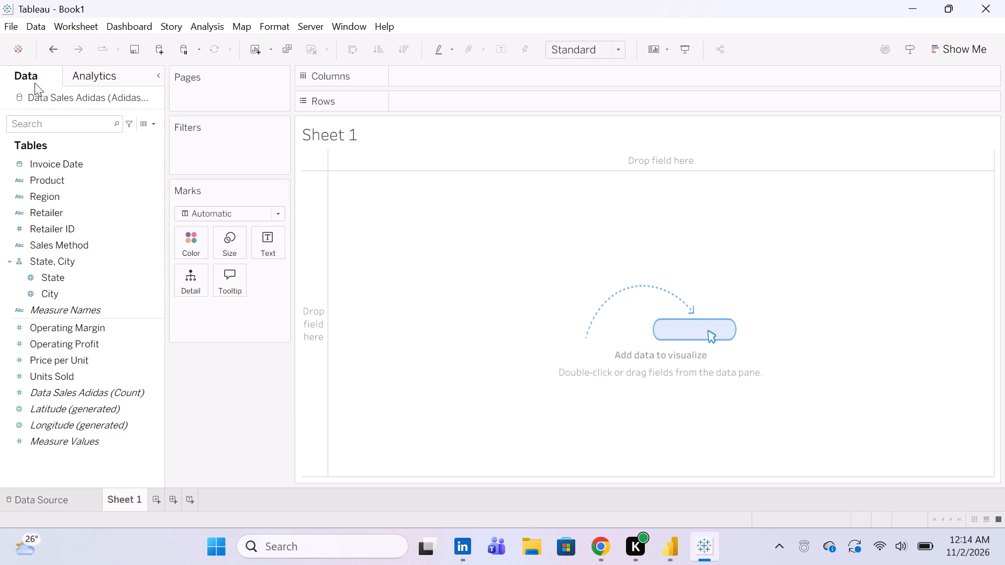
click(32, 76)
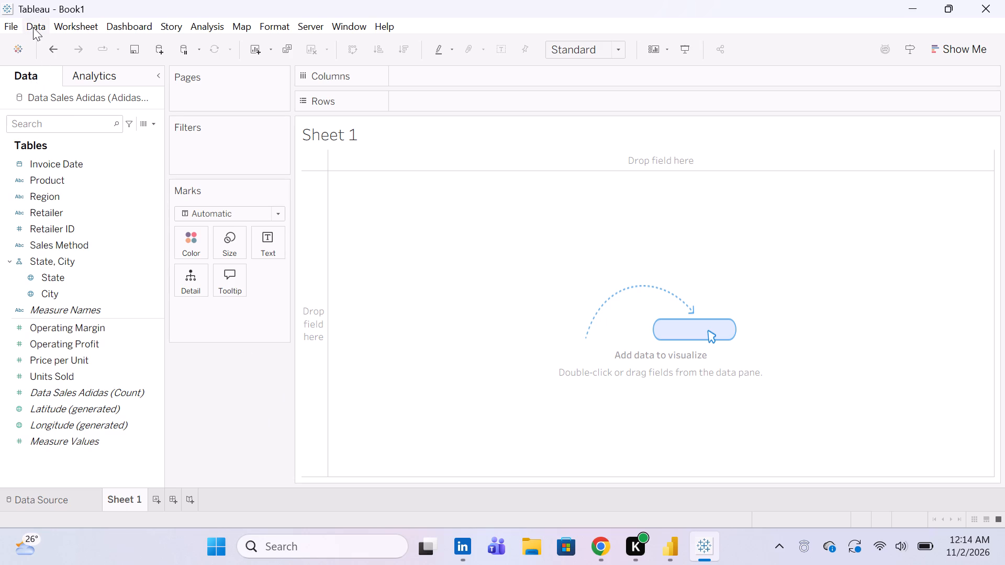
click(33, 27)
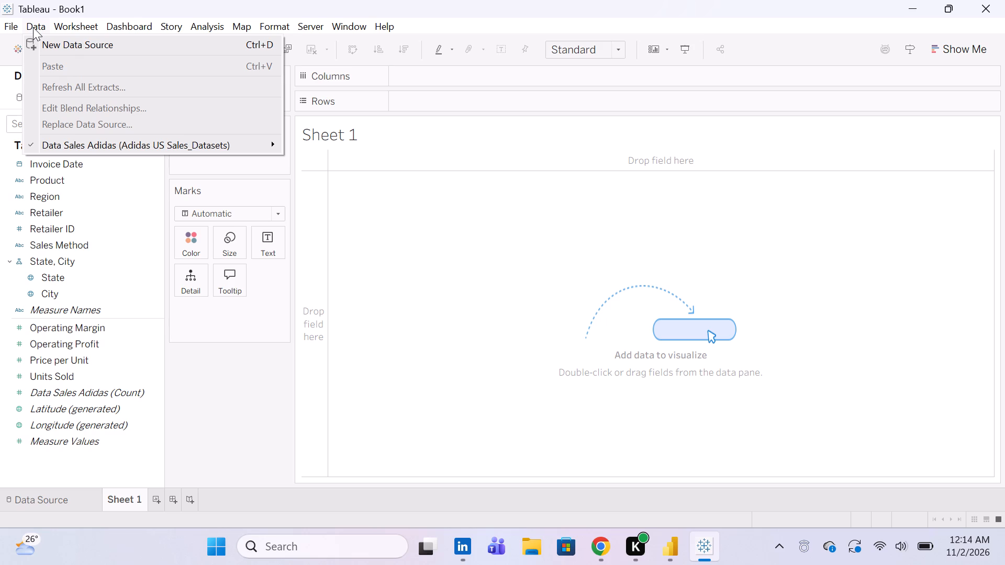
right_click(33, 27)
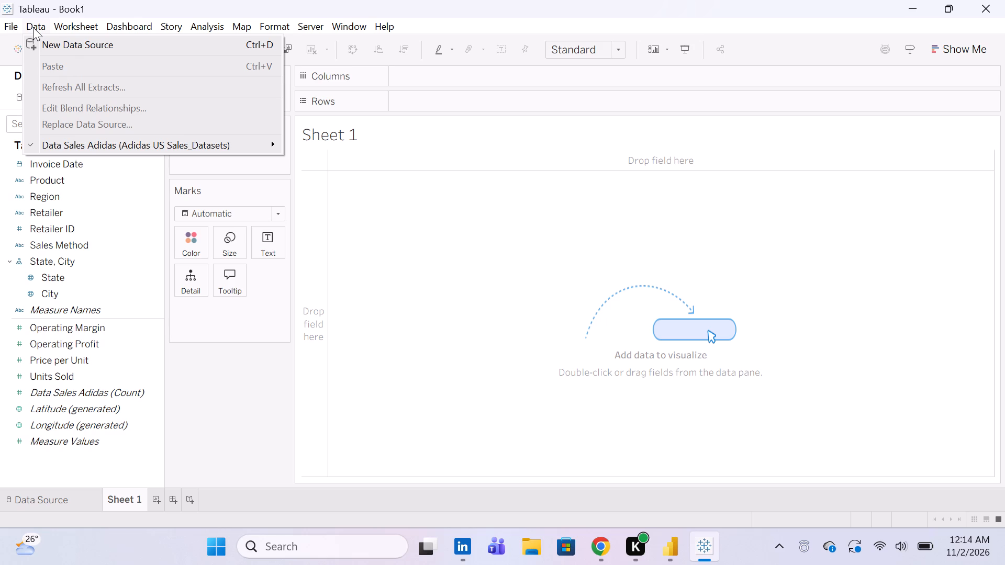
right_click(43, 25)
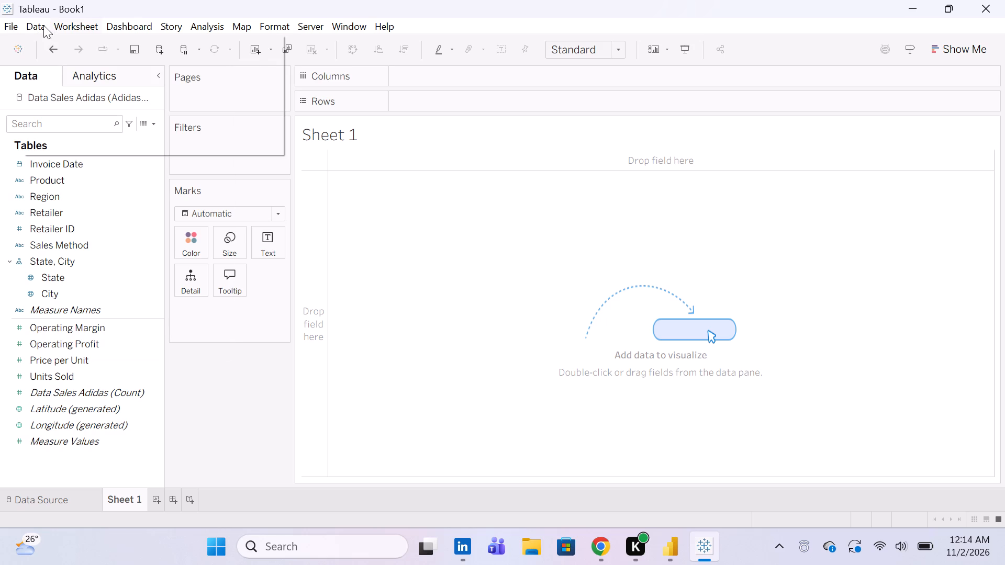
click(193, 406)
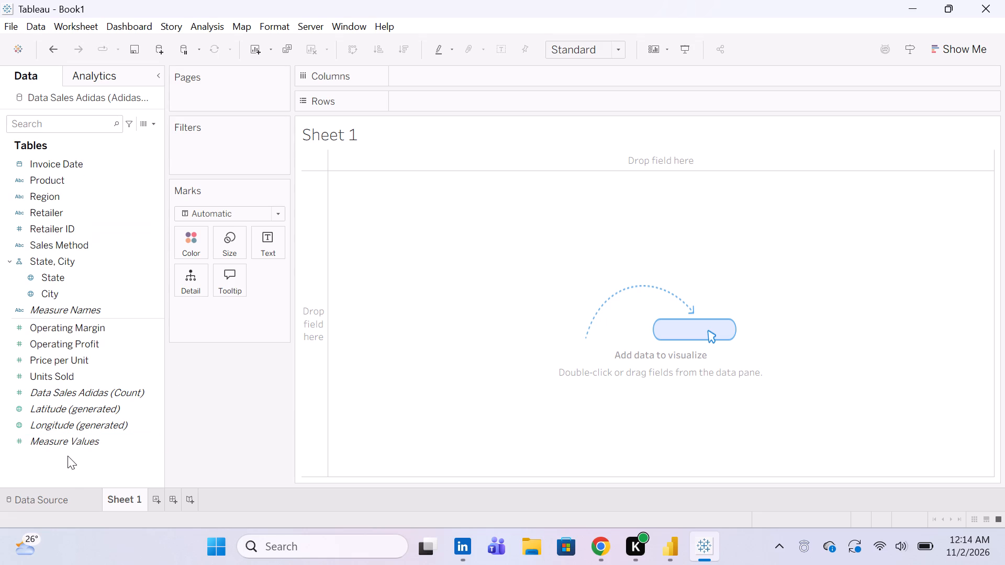
Start a new calculated field in the Data Sales Adidas data source and name it Total Sales.
right_click(67, 473)
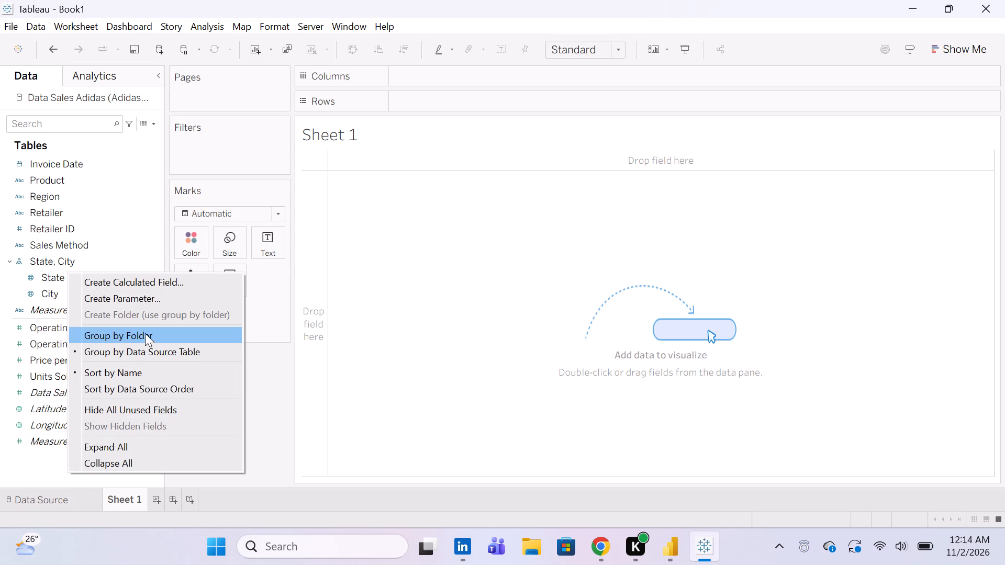
click(147, 277)
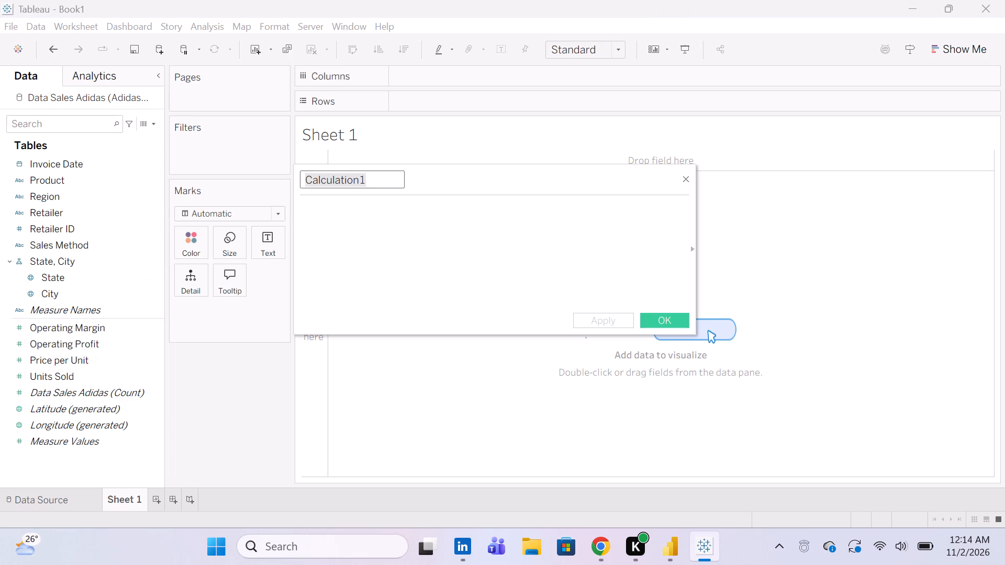
click(386, 197)
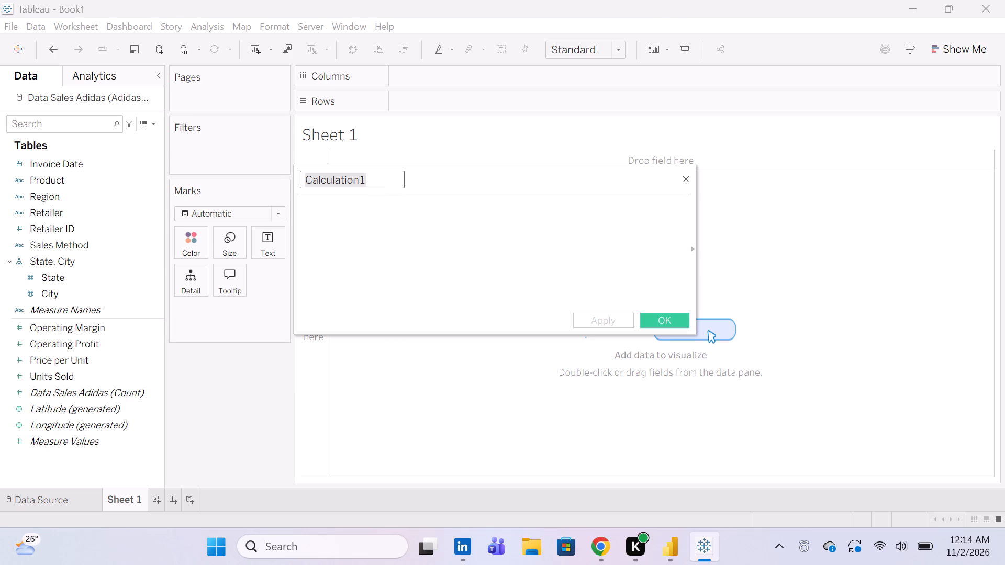
click(381, 185)
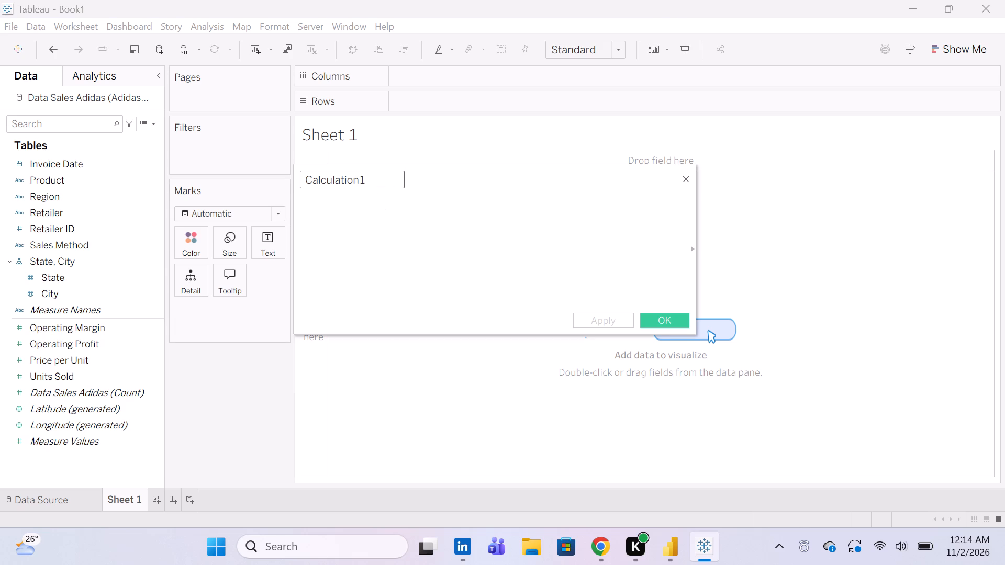
key(BackSpace)
key(BackSpace)
key(BackSpace)
key(BackSpace)
key(BackSpace)
key(BackSpace)
key(BackSpace)
key(BackSpace)
key(BackSpace)
key(BackSpace)
key(BackSpace)
key(BackSpace)
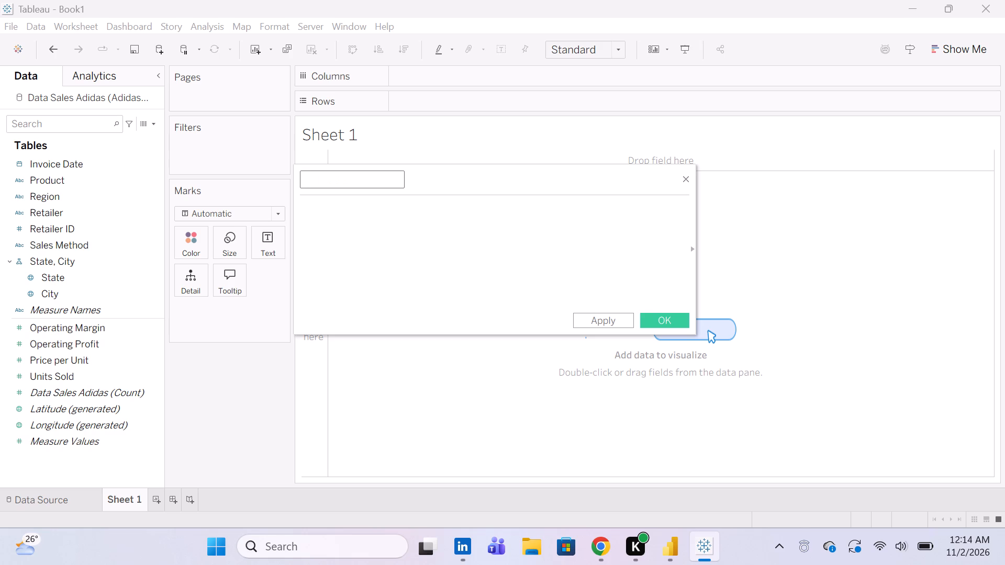
key(shift+t)
text(ota)
text(l)
key(space)
text(Sales)
Enter the formula SUM([Total Sales]) on one line for the Total Sales calculated field and apply it.
click(372, 206)
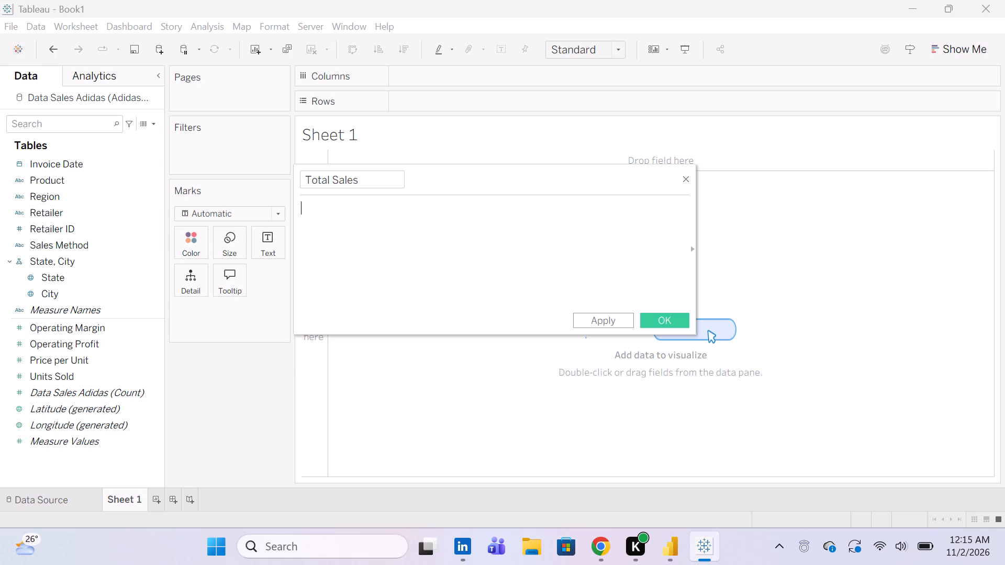
text(SUM)
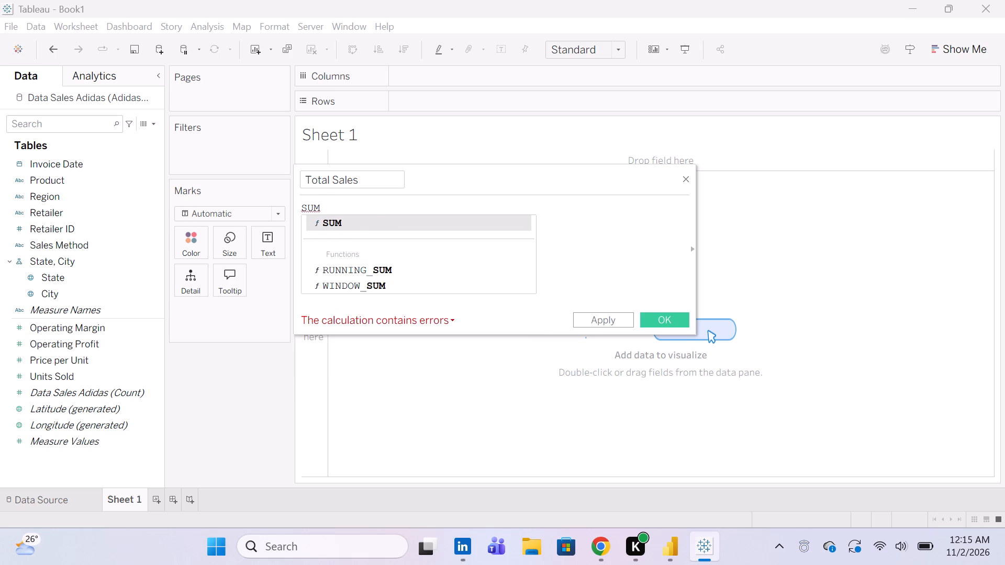
key(9)
key(BackSpace)
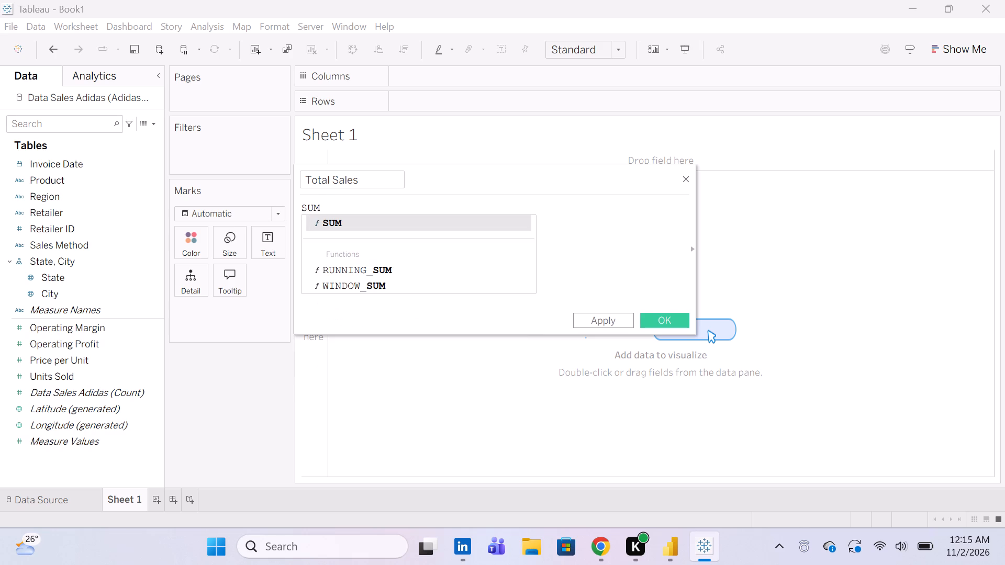
key(shift+parenleft)
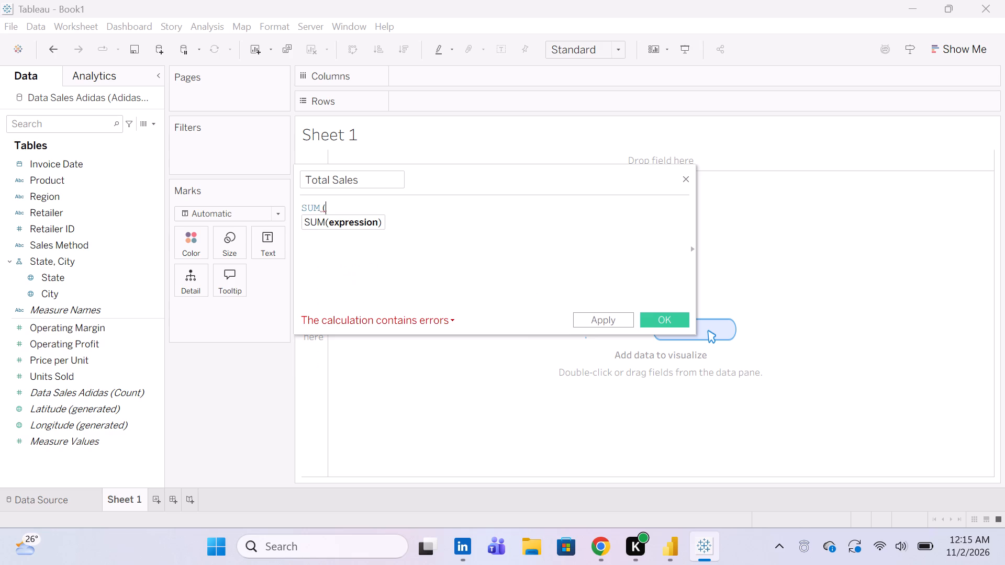
key(bracketleft)
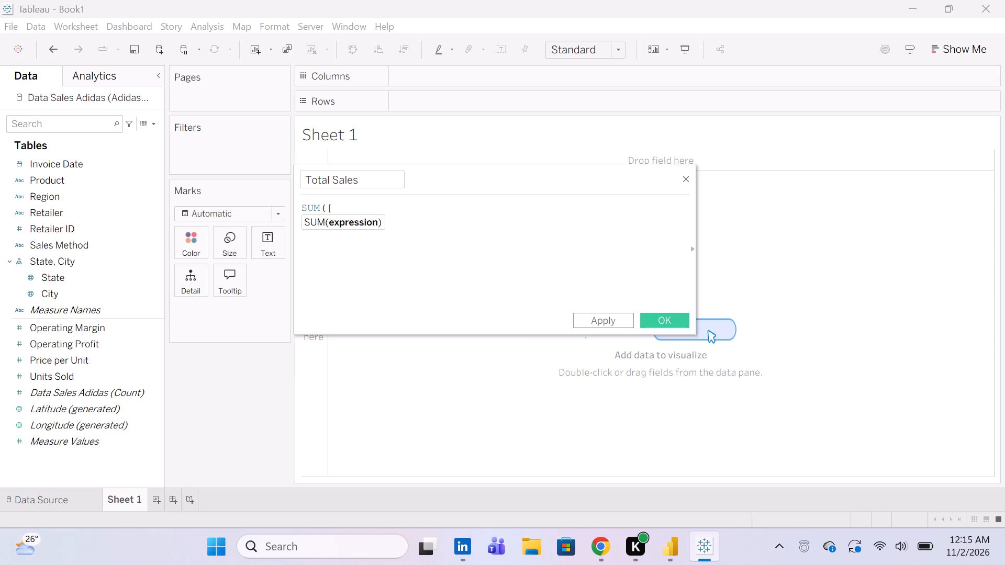
key(shift+t)
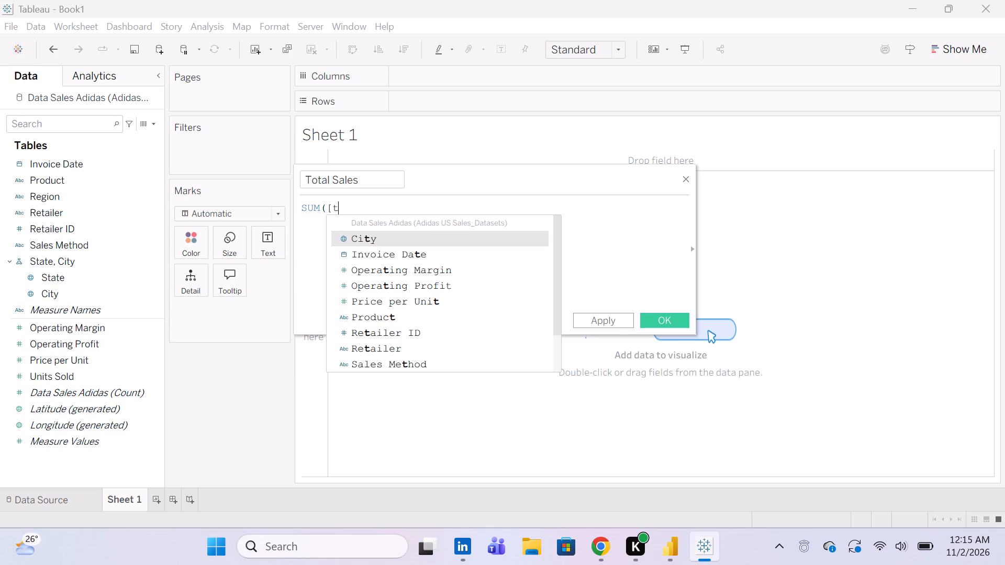
key(BackSpace)
key(t)
text(ota)
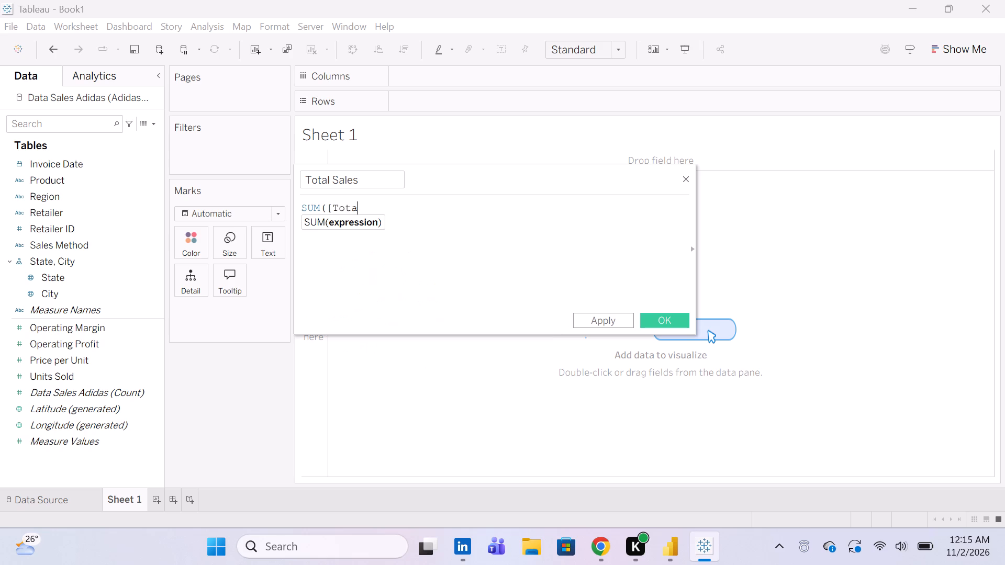
key(l)
key(space)
text(Sa)
text(les)
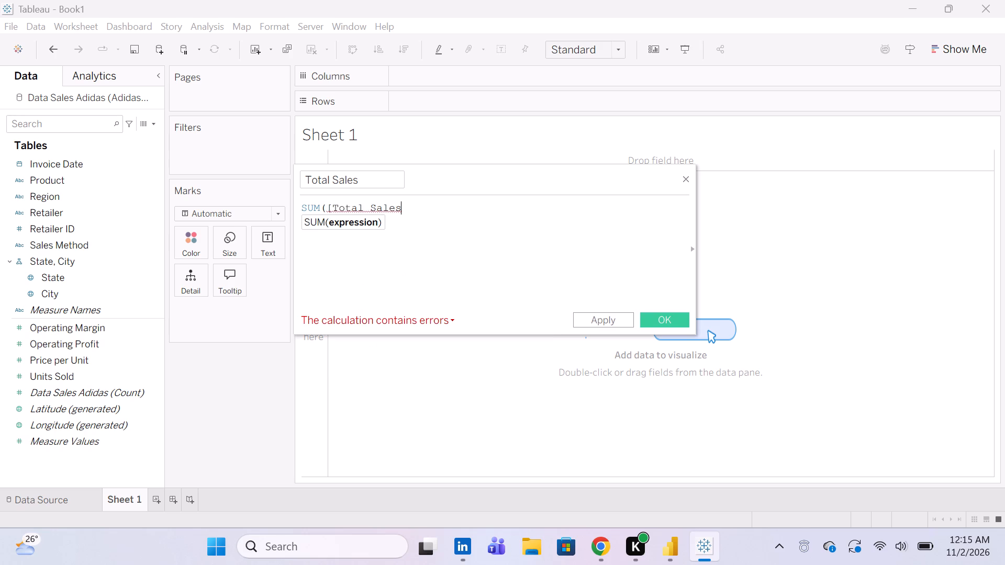
key(bracketright)
key(Return)
key(0)
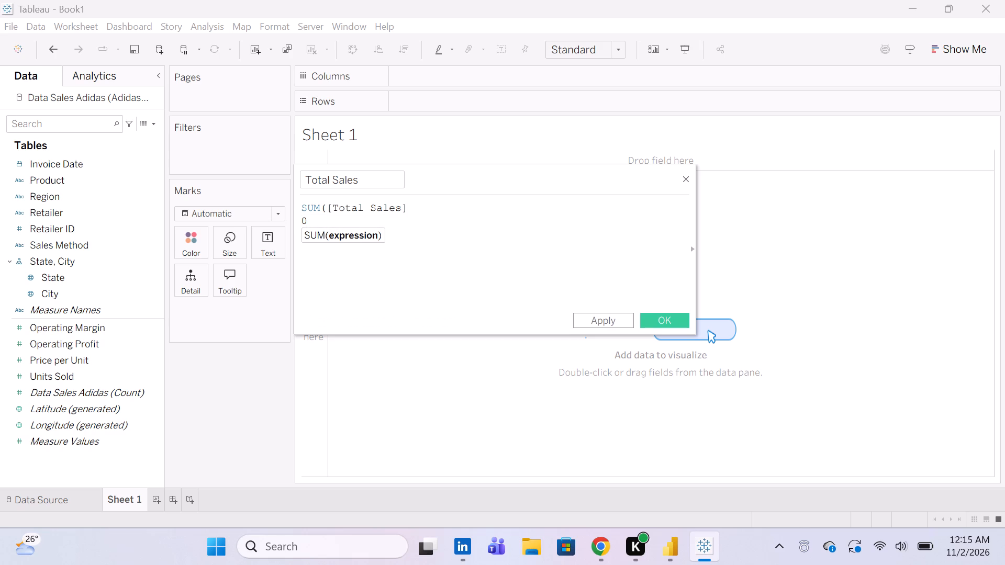
key(BackSpace)
key(0)
key(BackSpace)
key(shift+parenright)
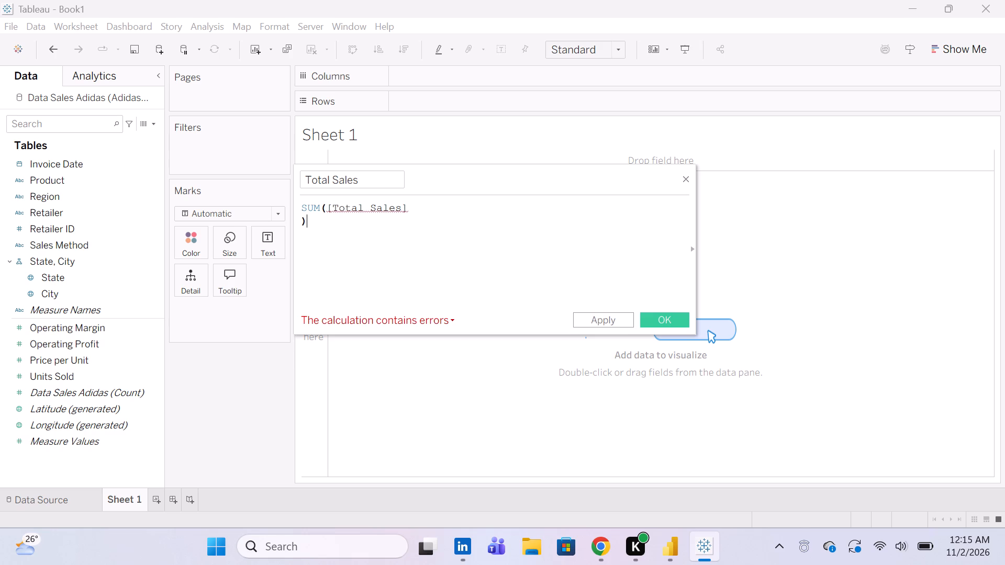
click(301, 223)
key(BackSpace)
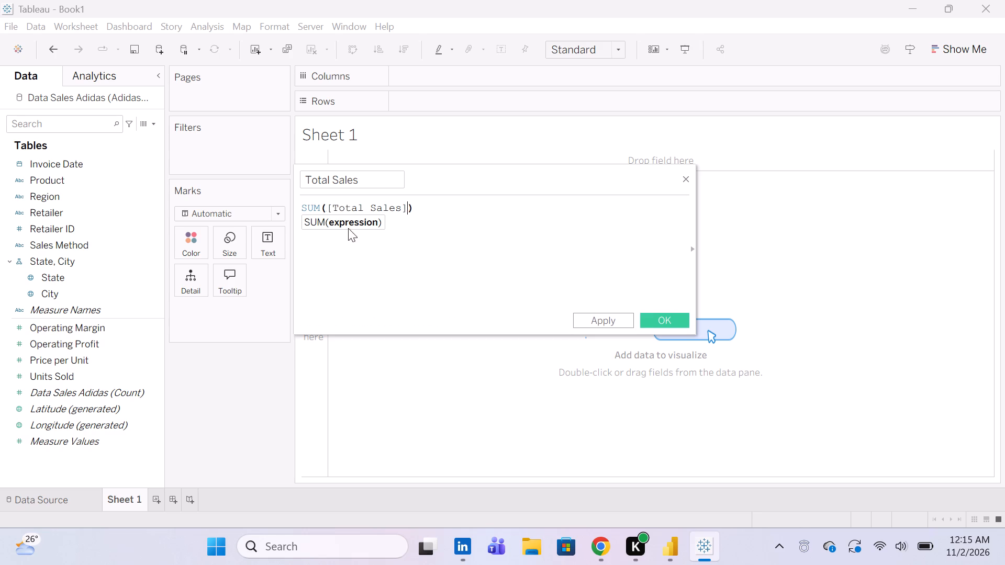
click(586, 320)
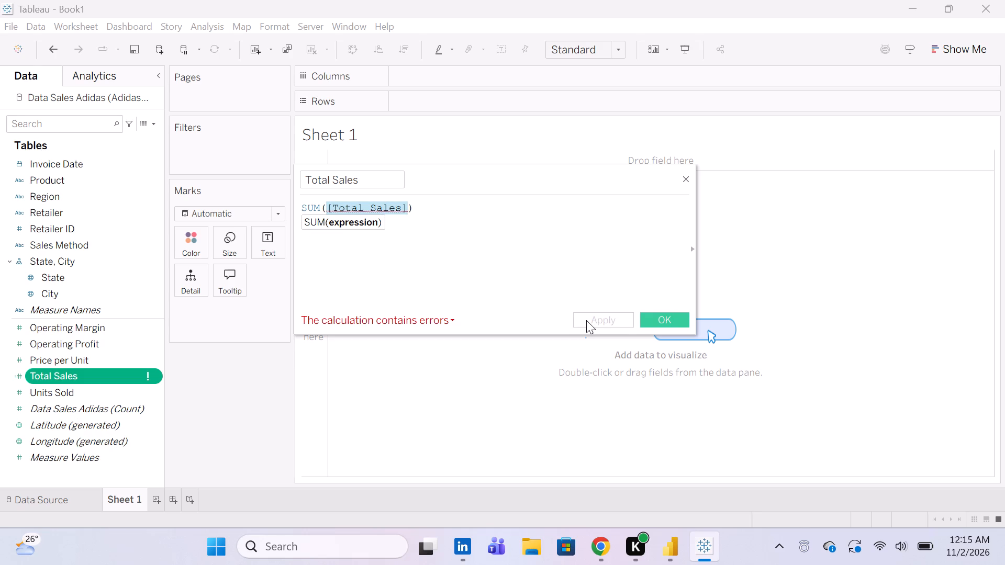
Save the Total Sales calculated field with its SUM([Total Sales]) formula and close the calculation editor.
click(449, 215)
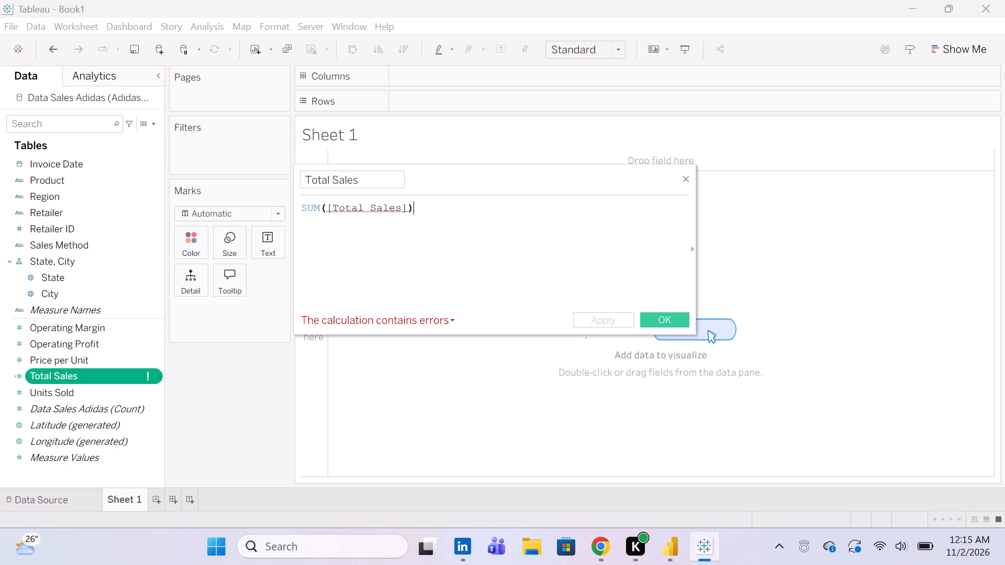
key(Return)
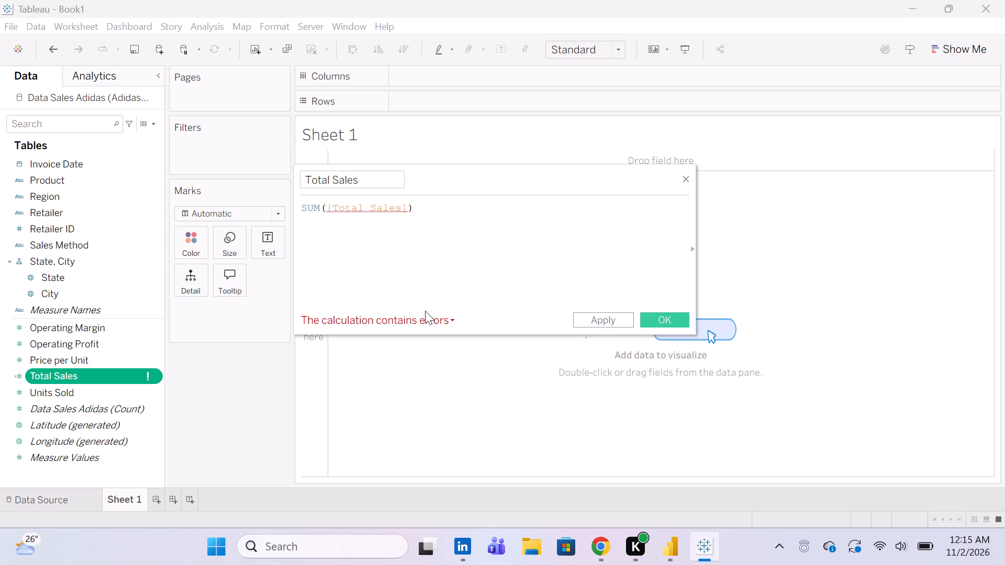
click(675, 321)
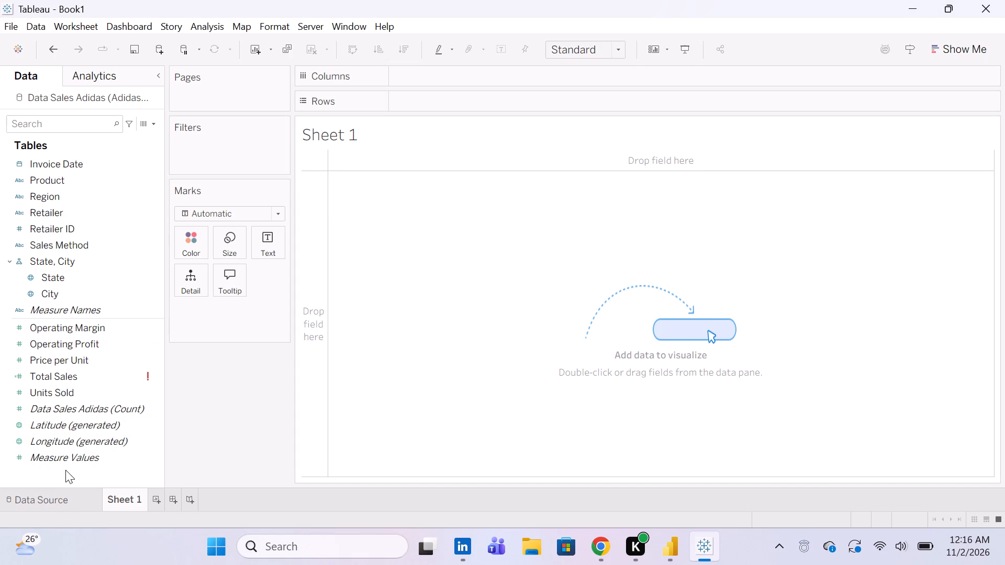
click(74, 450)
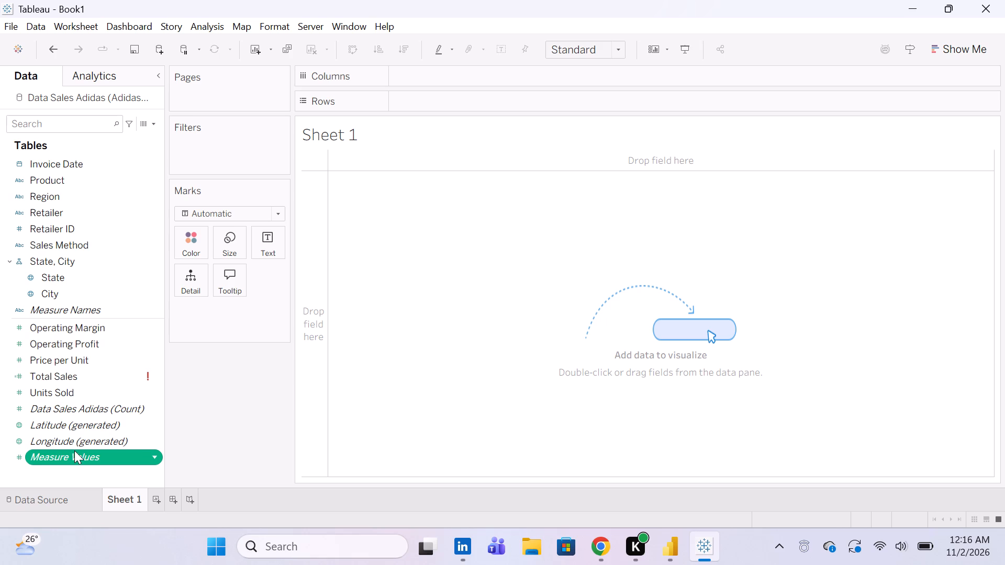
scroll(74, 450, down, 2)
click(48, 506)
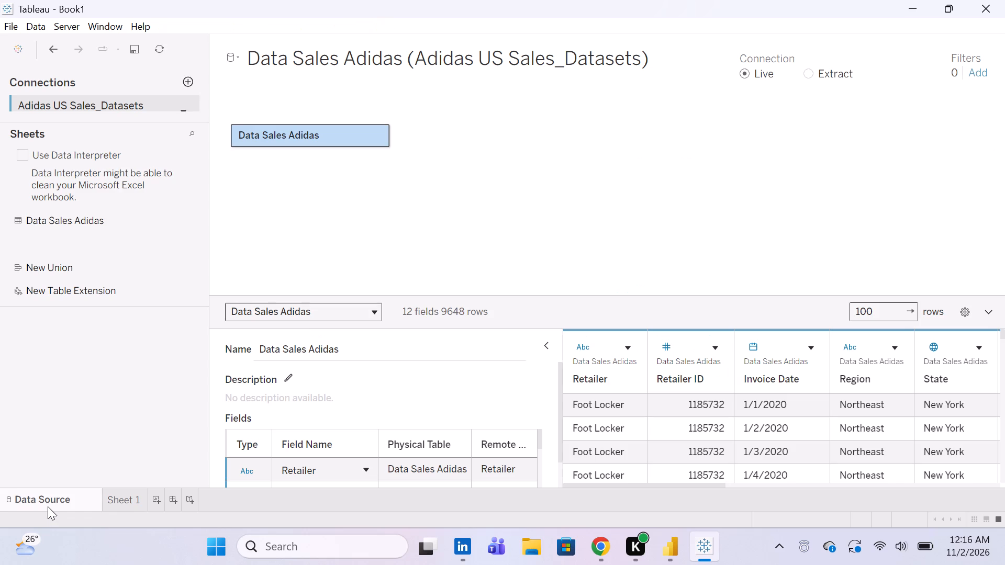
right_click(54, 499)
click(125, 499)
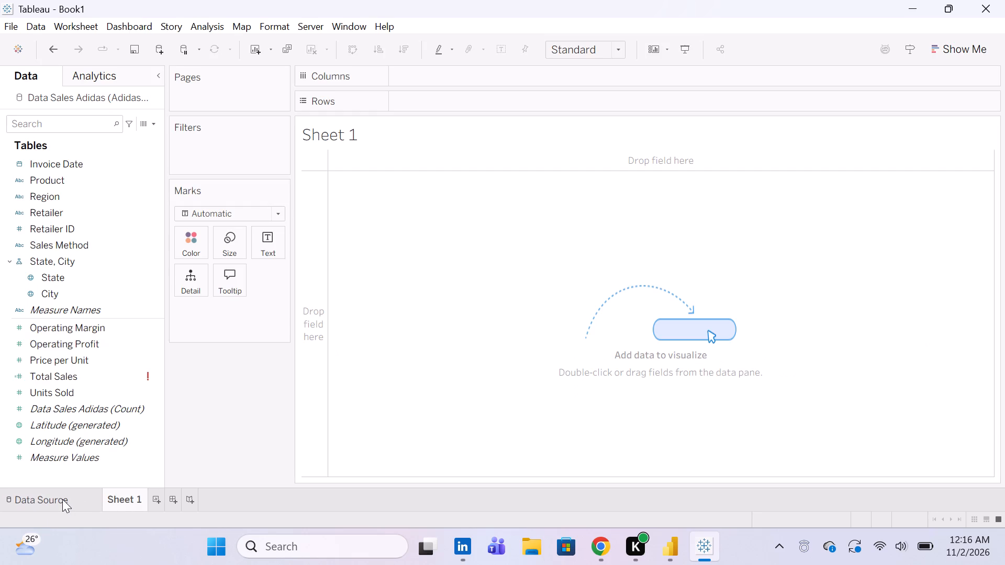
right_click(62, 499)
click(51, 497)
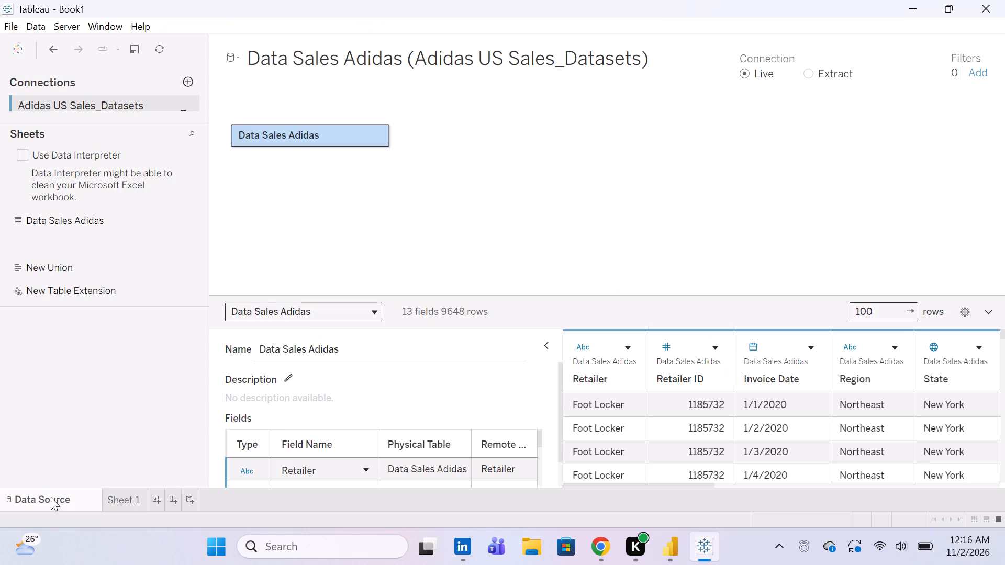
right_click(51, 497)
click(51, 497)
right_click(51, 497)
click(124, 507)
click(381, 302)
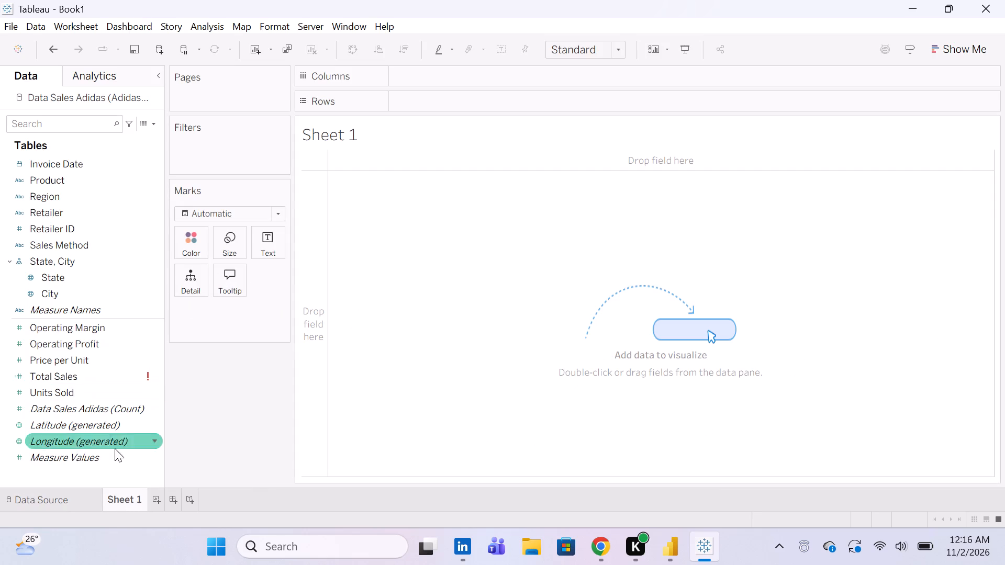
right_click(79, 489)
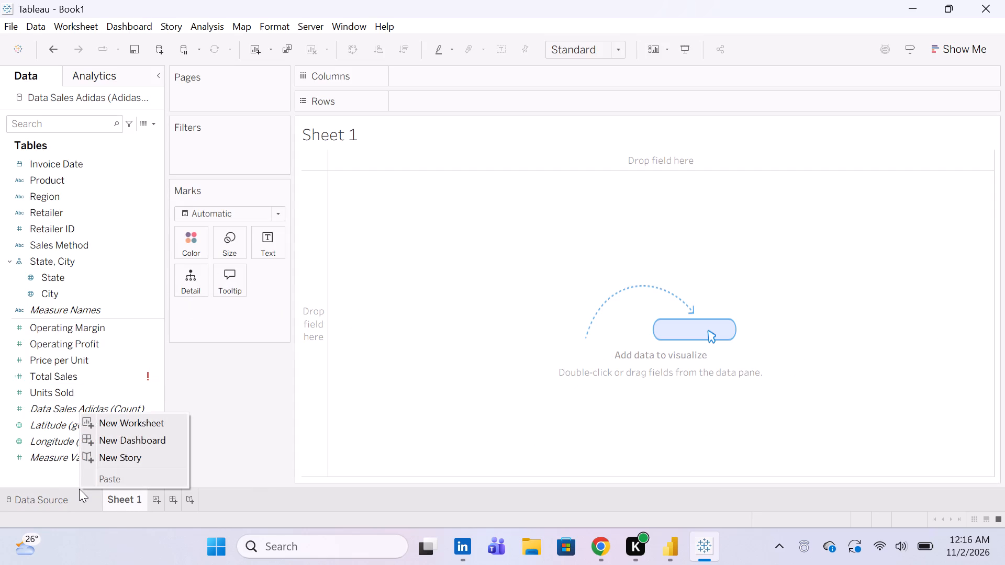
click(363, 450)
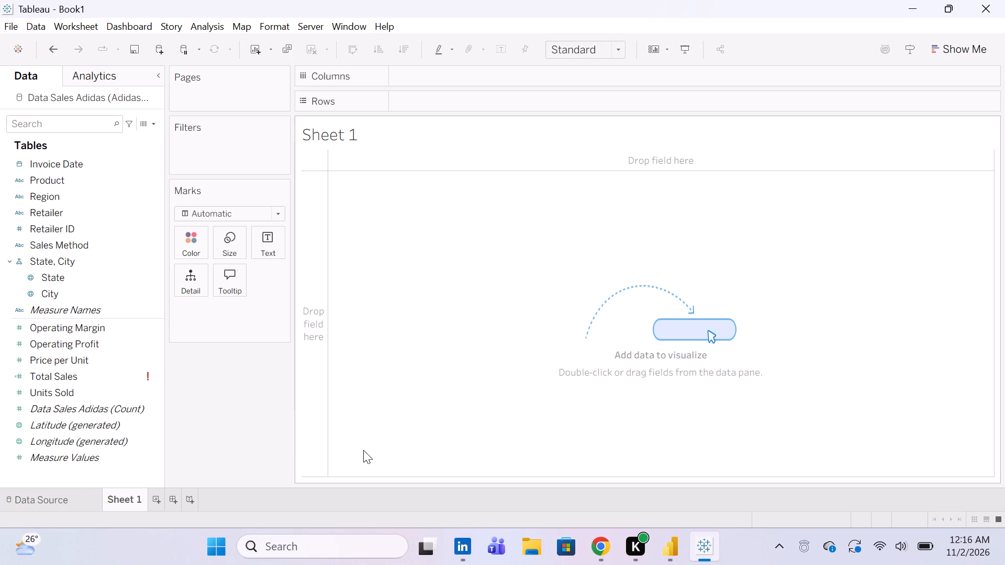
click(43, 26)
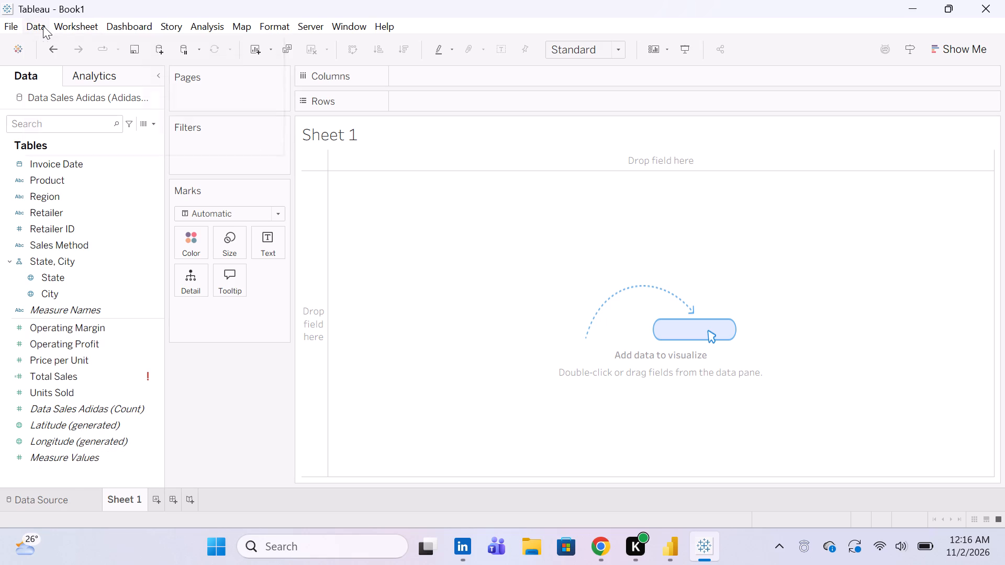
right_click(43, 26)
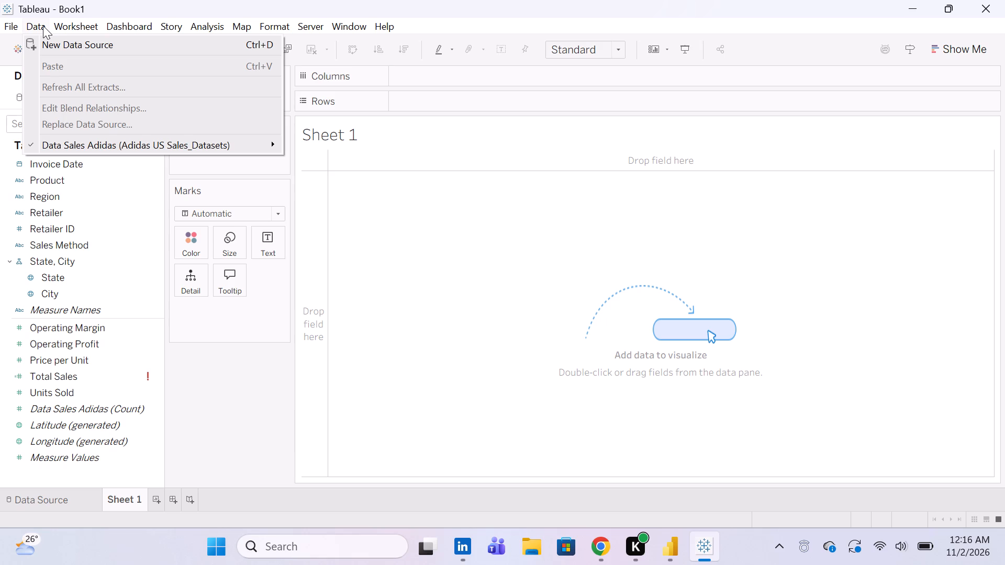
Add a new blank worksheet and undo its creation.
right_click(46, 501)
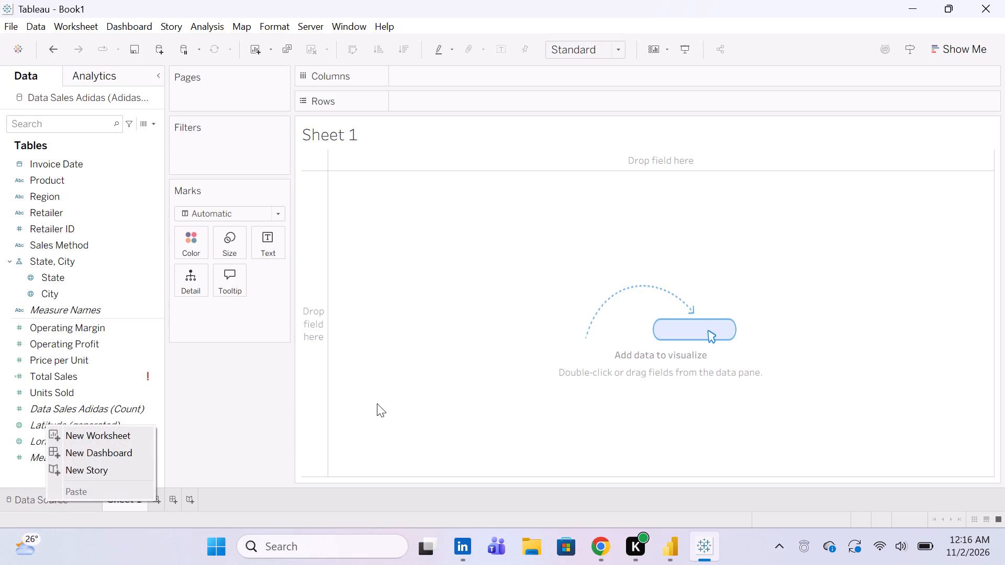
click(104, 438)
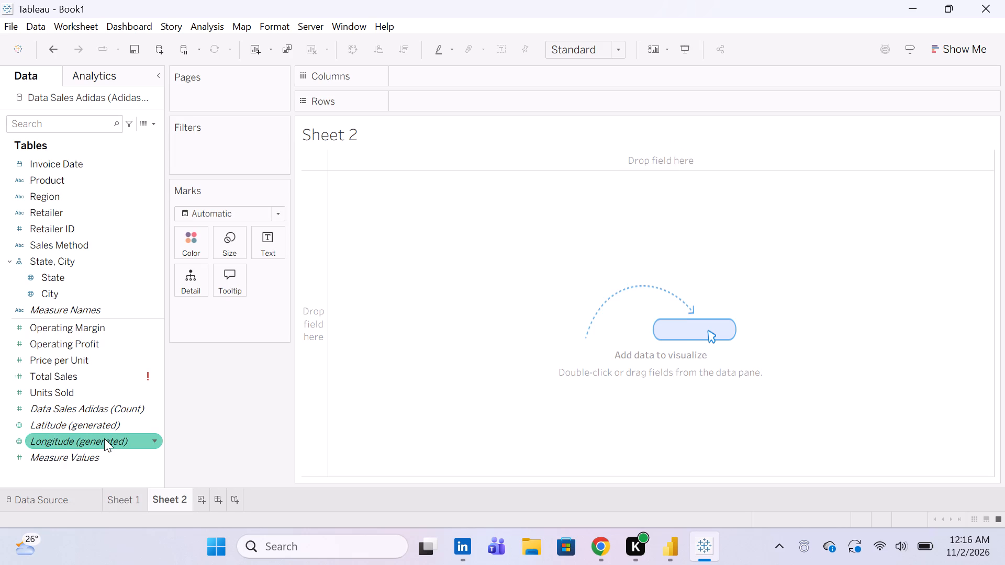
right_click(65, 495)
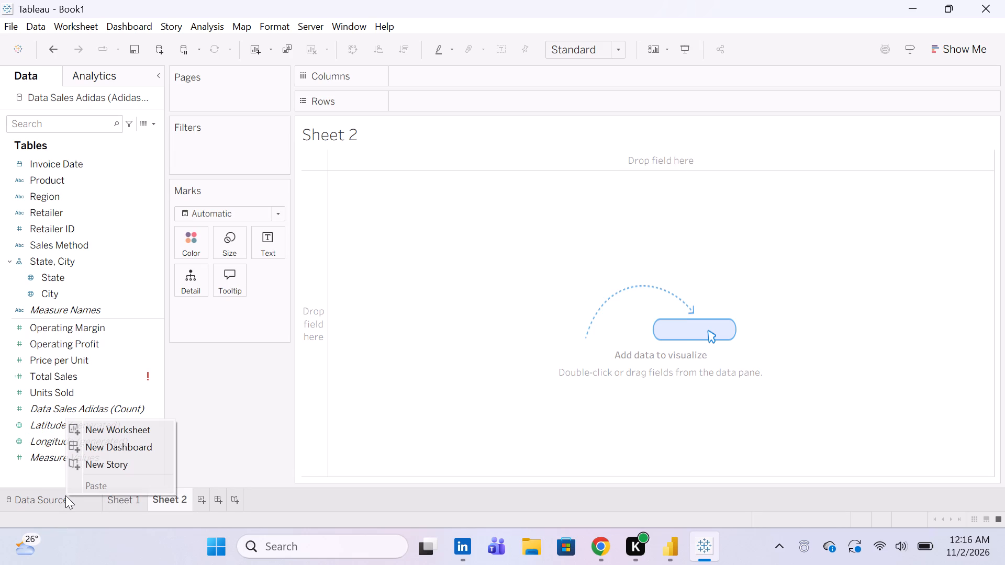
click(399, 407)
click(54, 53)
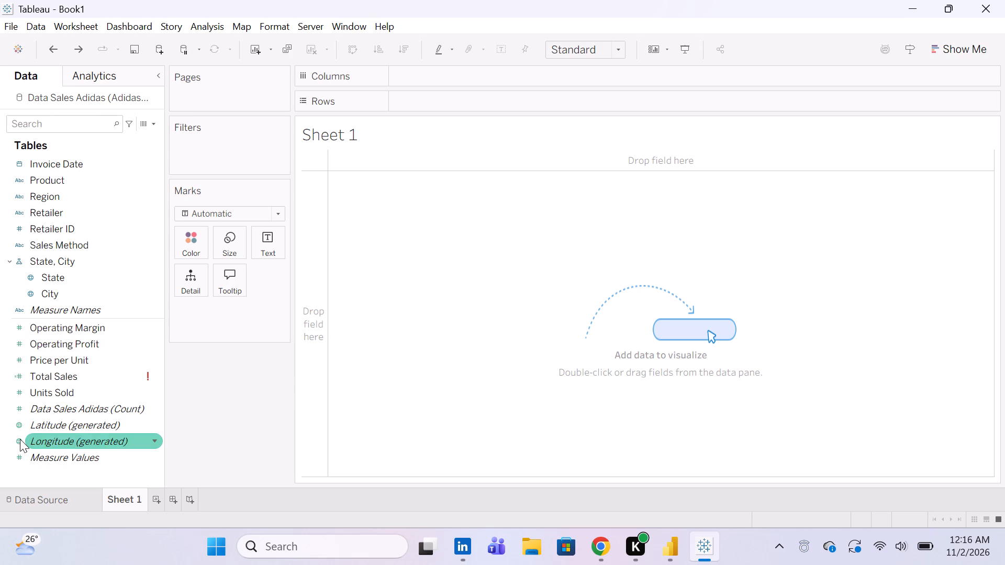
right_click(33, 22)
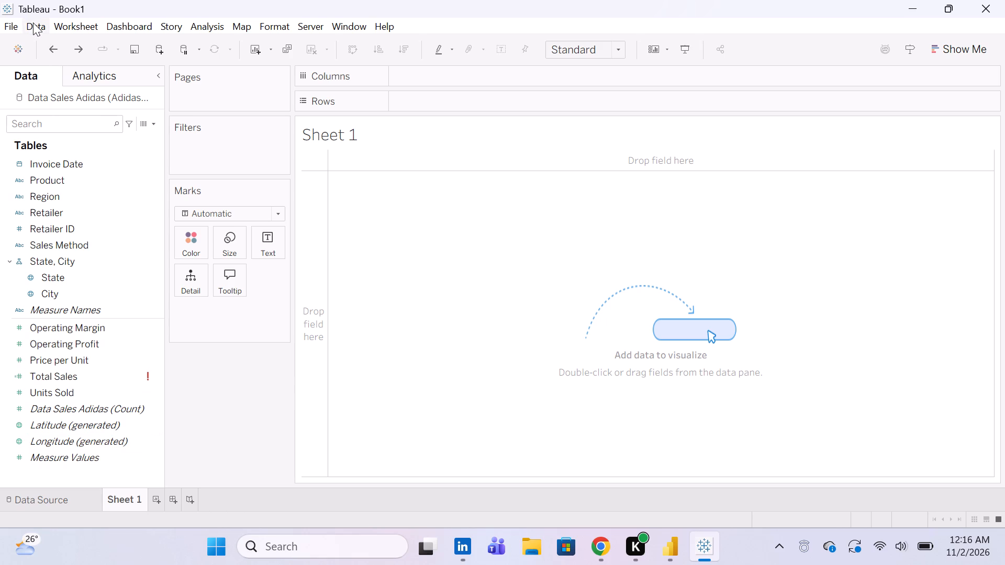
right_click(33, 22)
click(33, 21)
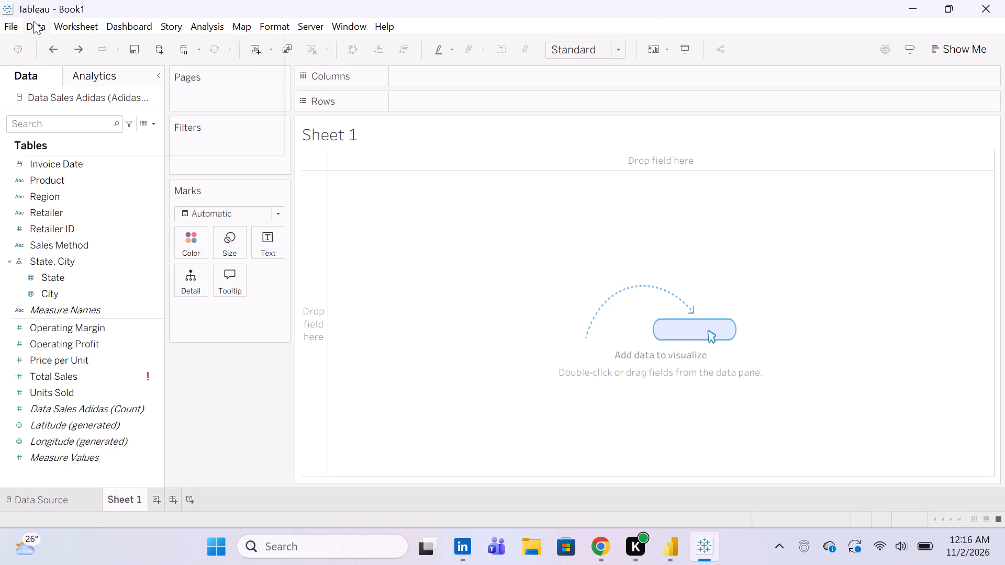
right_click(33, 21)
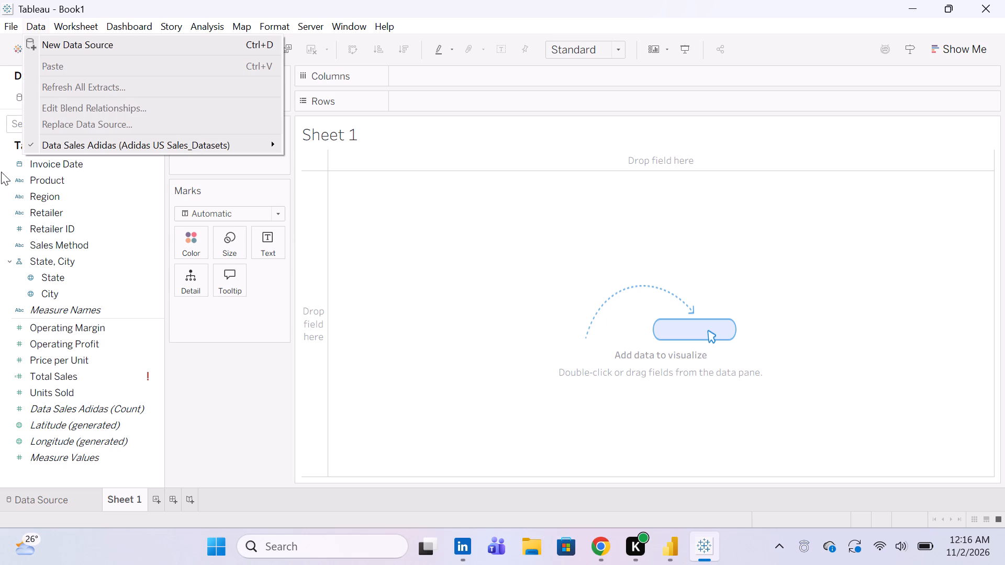
Start another calculated field in the Data Sales Adidas data source and name it Total Sales.
right_click(46, 474)
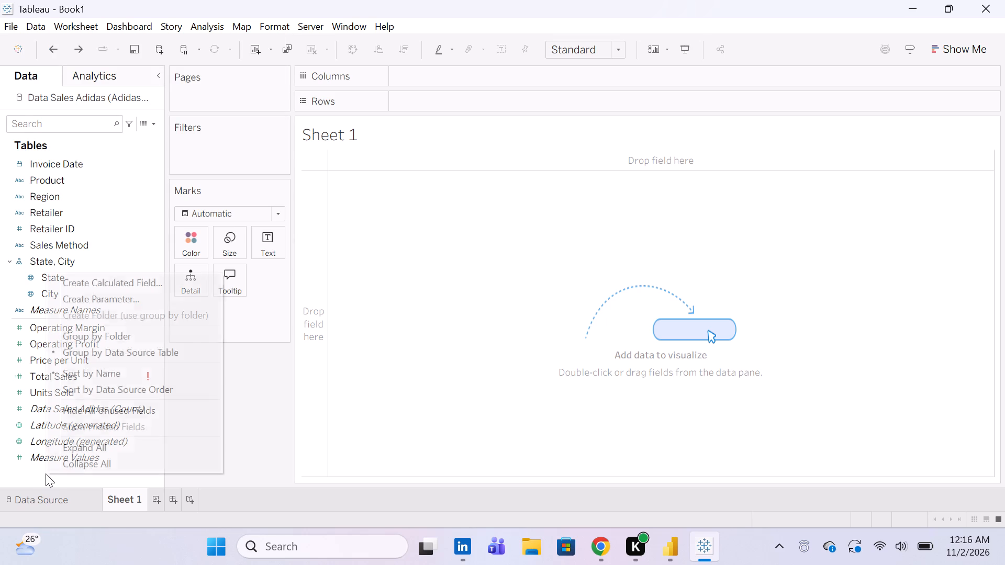
click(143, 278)
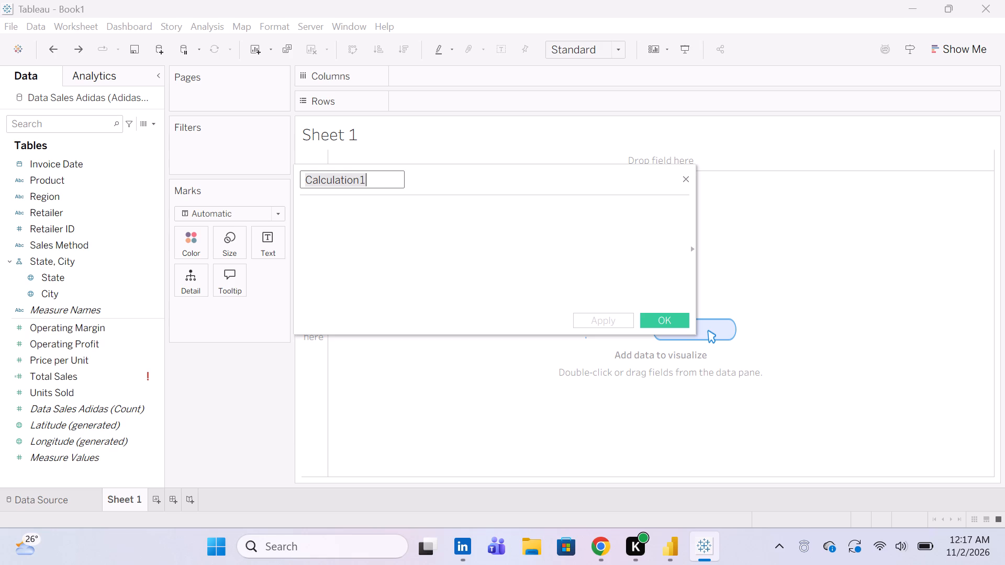
key(BackSpace)
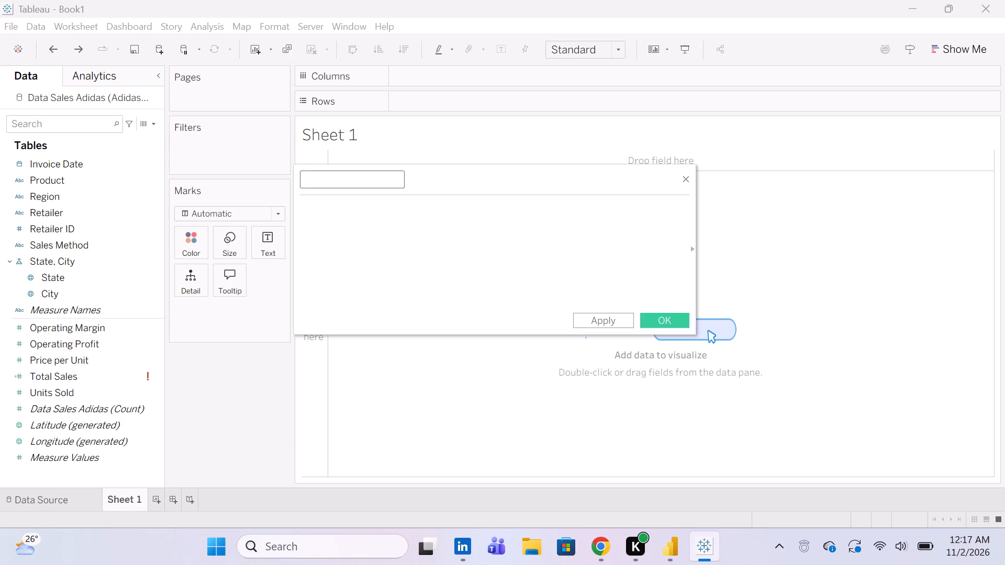
key(shift+t)
text(otal)
key(space)
text(sales)
key(Return)
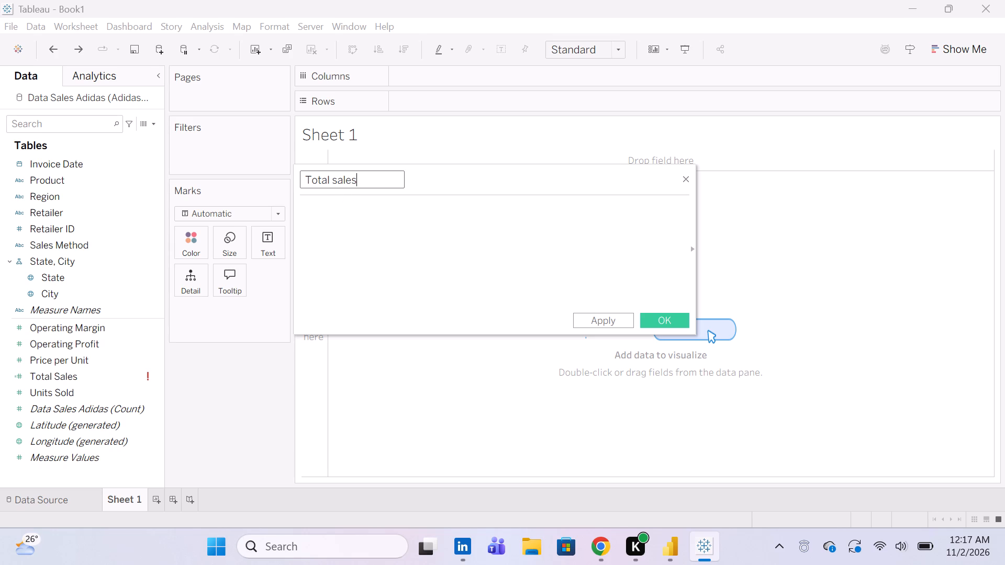
click(340, 182)
key(BackSpace)
key(shift+s)
Enter the formula SUM([Total Sales]) for the new Total Sales calculated field.
click(334, 207)
text(SUM)
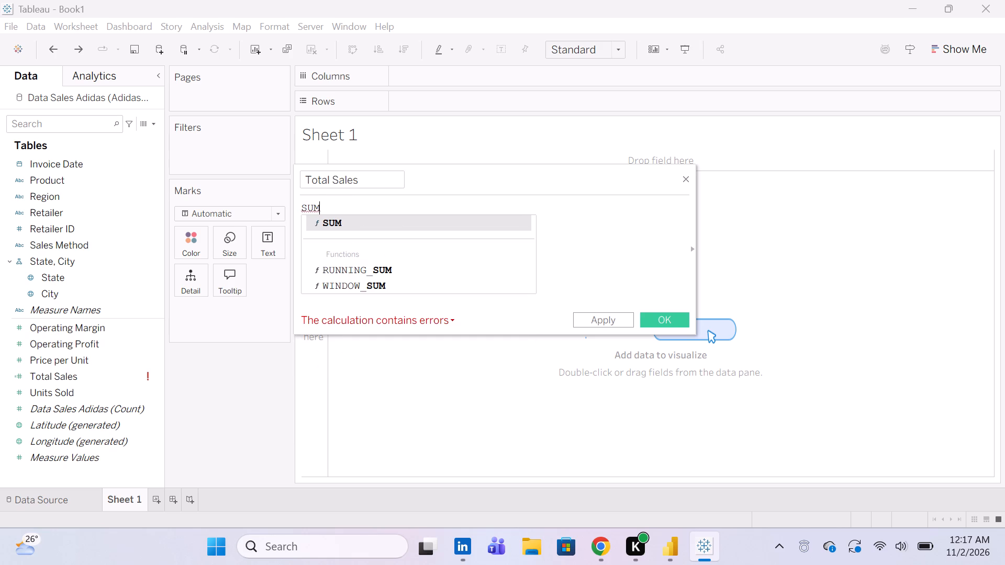
key(shift+parenleft)
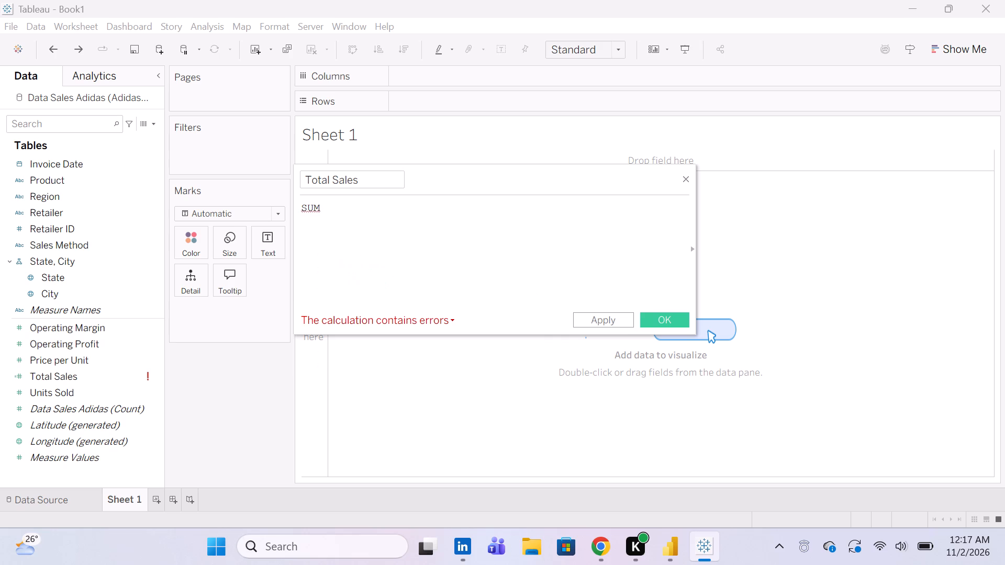
key(bracketleft)
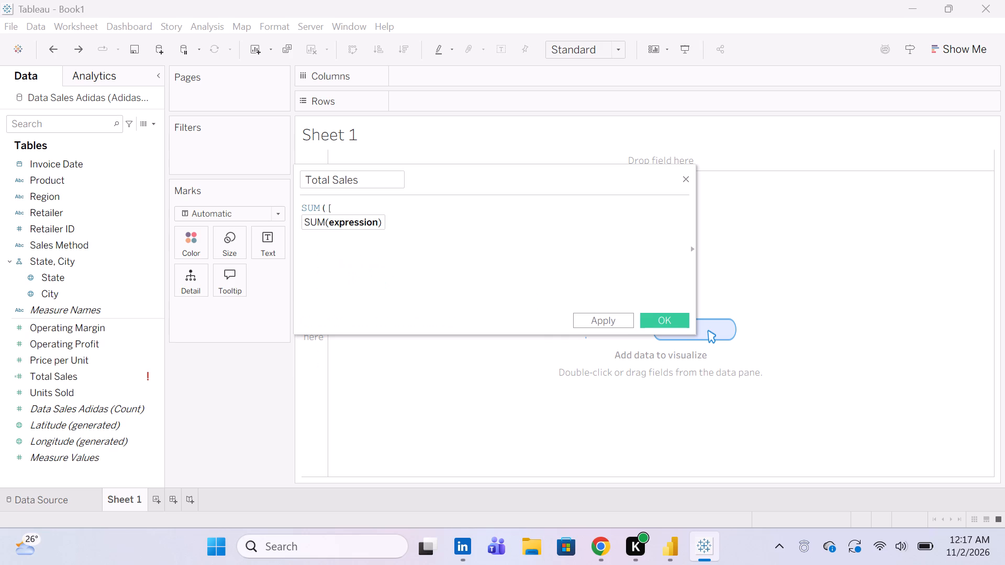
key(shift+t)
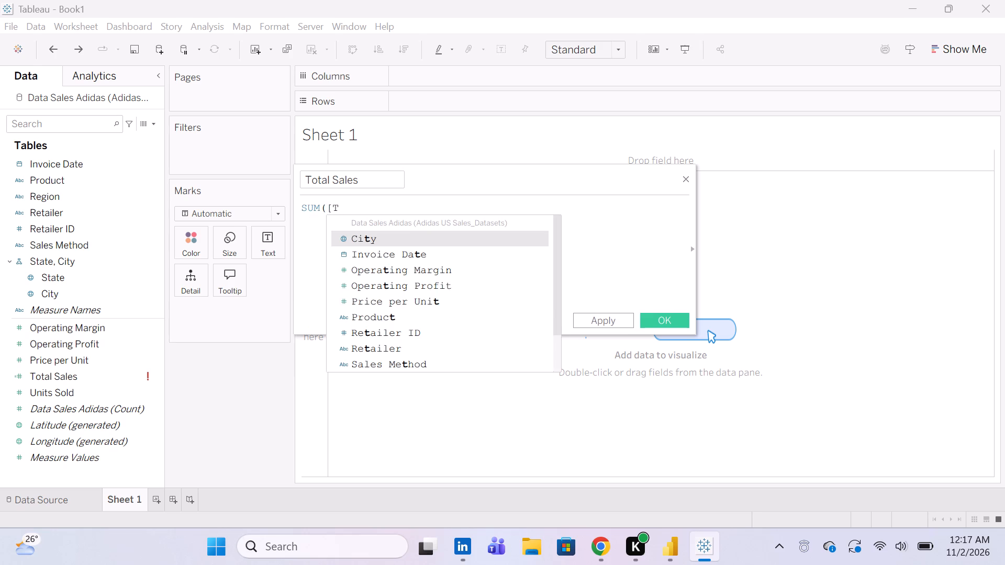
key(i)
key(BackSpace)
text(oa)
key(BackSpace)
text(ta)
text(l Sa)
key(BackSpace)
key(BackSpace)
key(BackSpace)
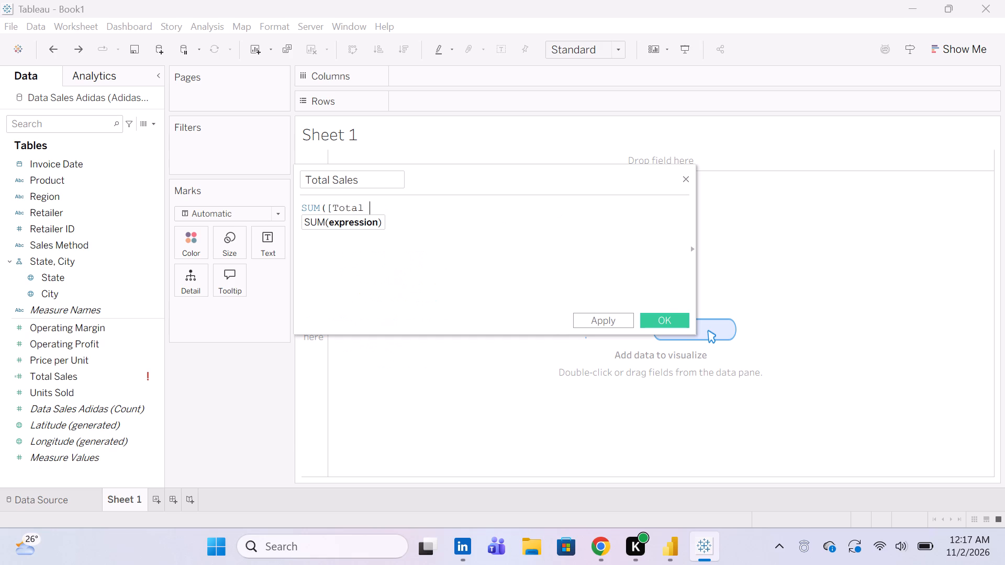
key(BackSpace)
key(space)
text(Sales)
key(shift+parenright)
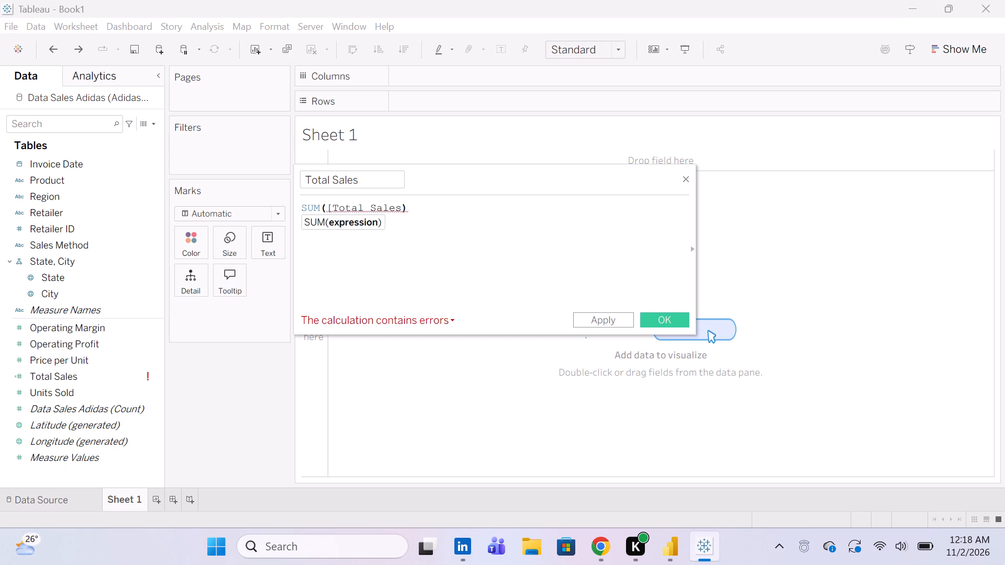
key(BackSpace)
text(]))
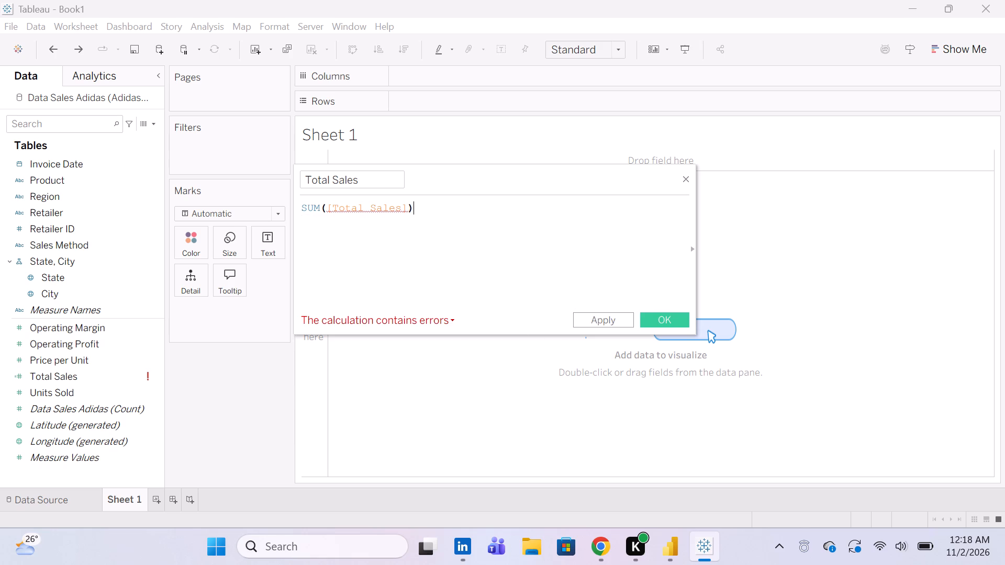
Review the error details of the new calculation and the available actions for the existing Total Sales field.
click(431, 316)
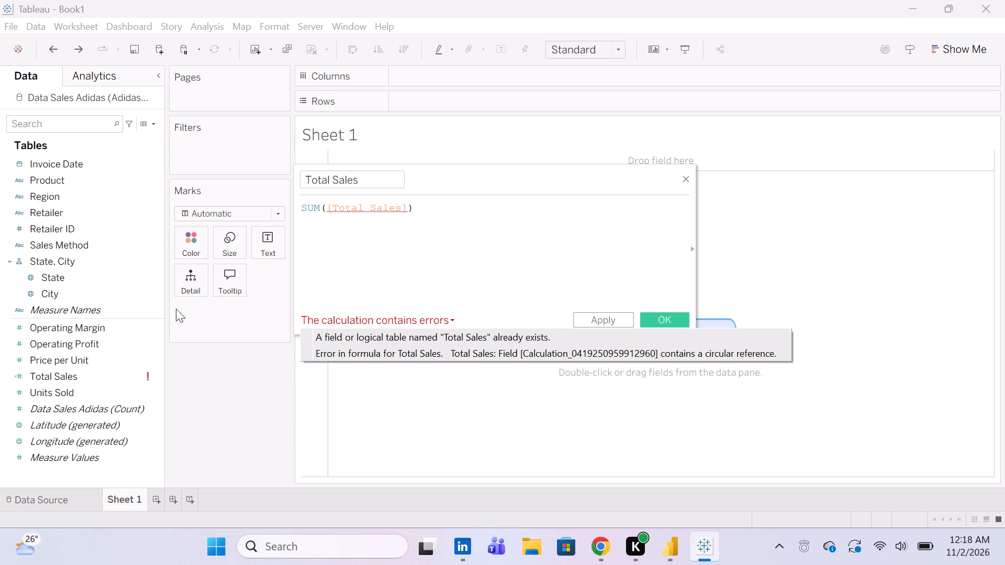
click(99, 374)
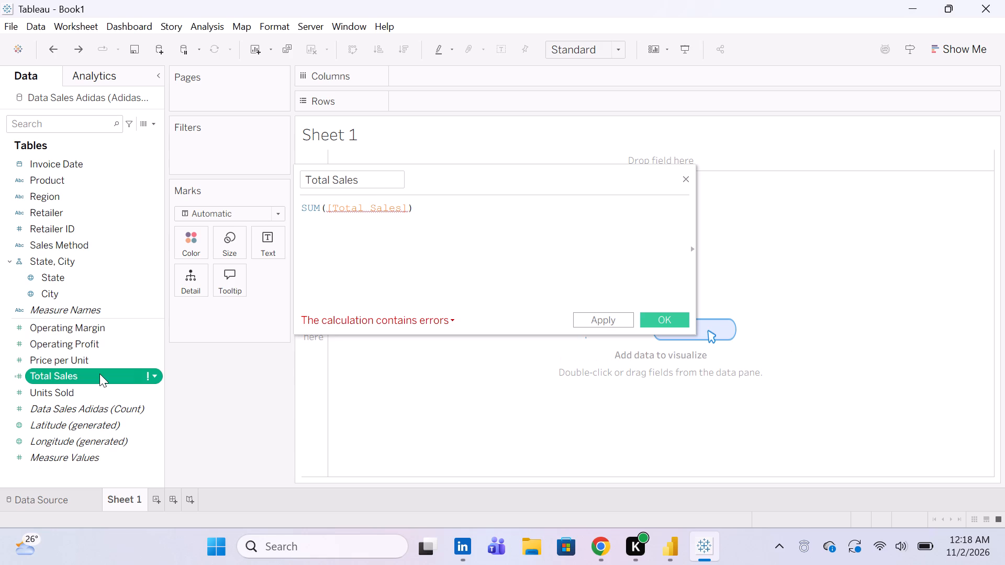
click(154, 374)
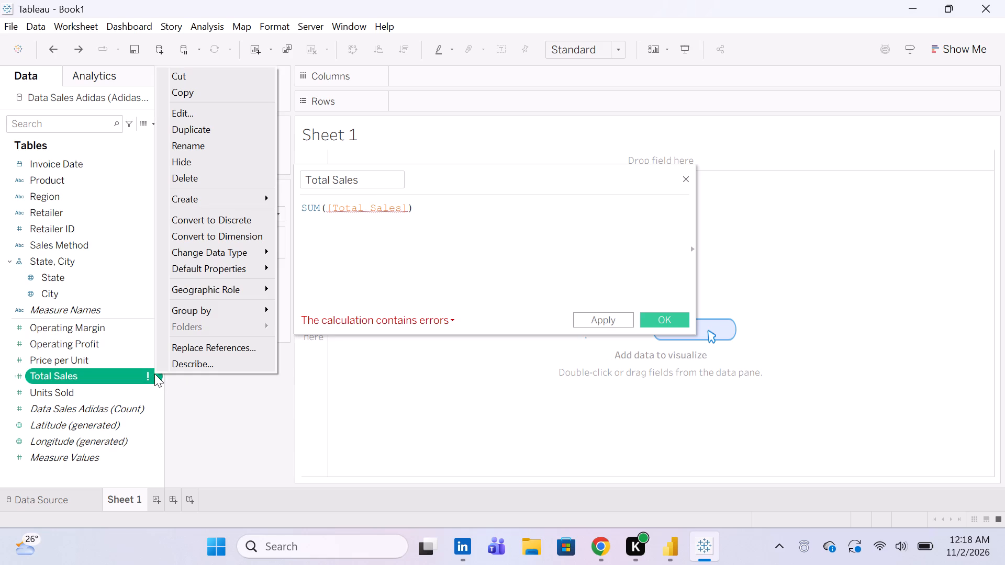
click(228, 424)
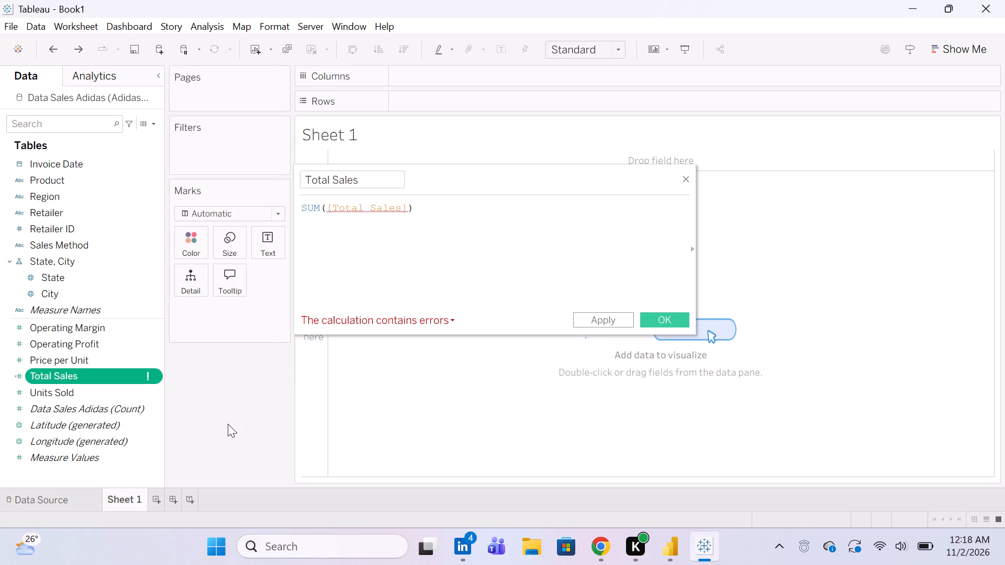
click(416, 231)
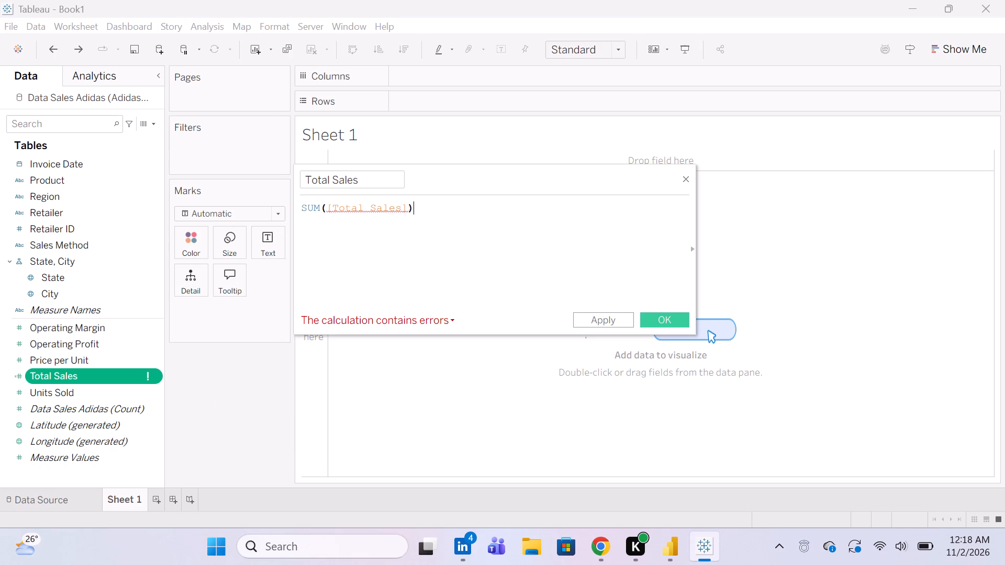
Rename the calculated field being created as Total Profit.
click(385, 183)
key(BackSpace)
key(BackSpace)
key(BackSpace)
key(BackSpace)
key(BackSpace)
key(shift+p)
text(rof)
text(it)
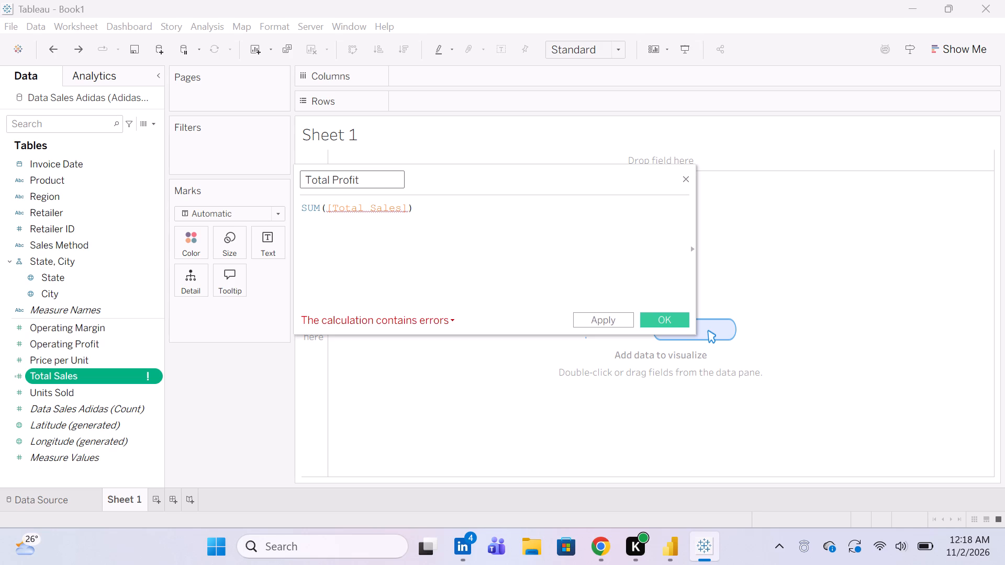
Change the Total Profit formula to SUM([Operating Profit]), apply it and save the calculated field.
click(402, 210)
key(BackSpace)
key(BackSpace)
key(BackSpace)
key(BackSpace)
key(BackSpace)
key(BackSpace)
key(BackSpace)
key(BackSpace)
key(BackSpace)
key(BackSpace)
key(BackSpace)
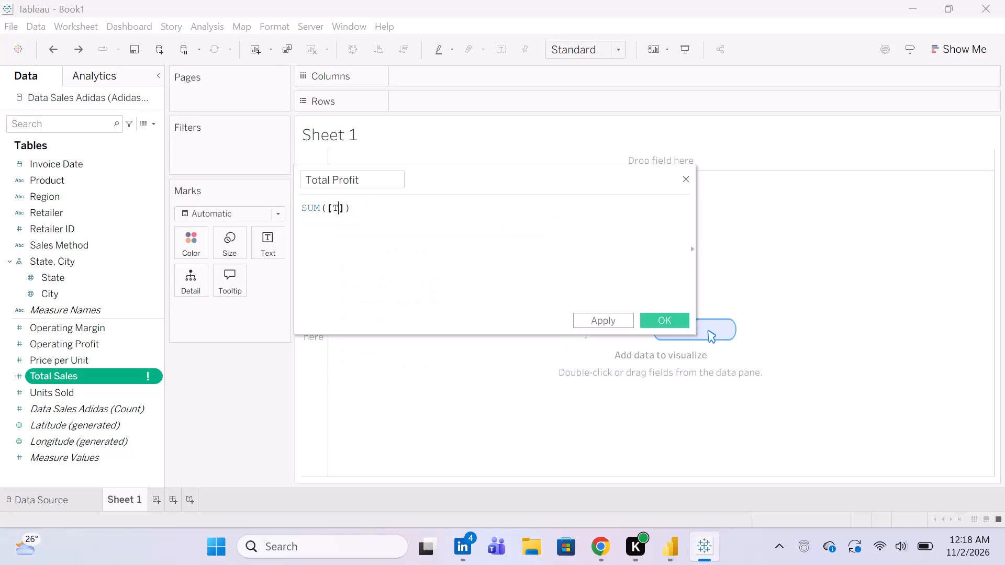
text(Op)
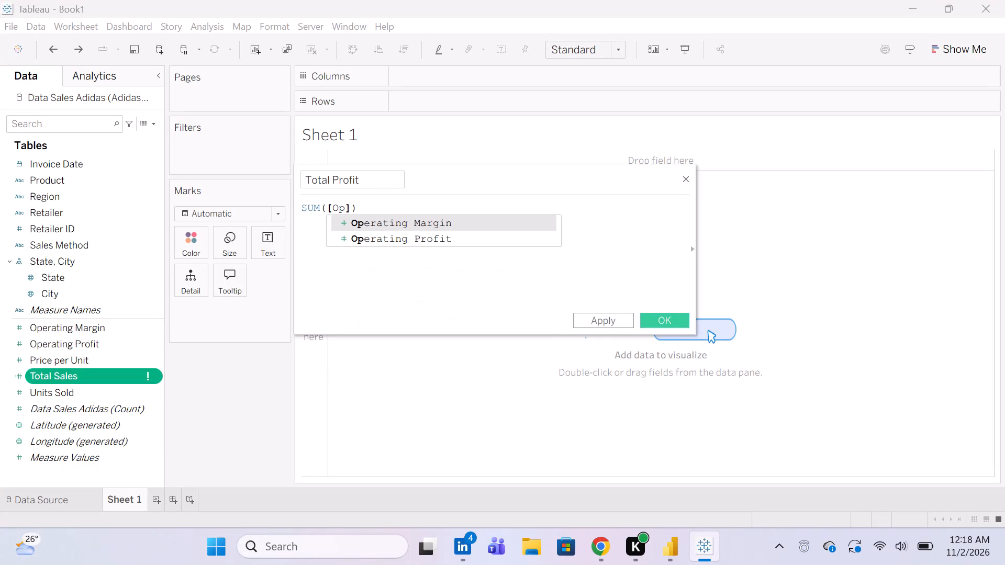
click(411, 243)
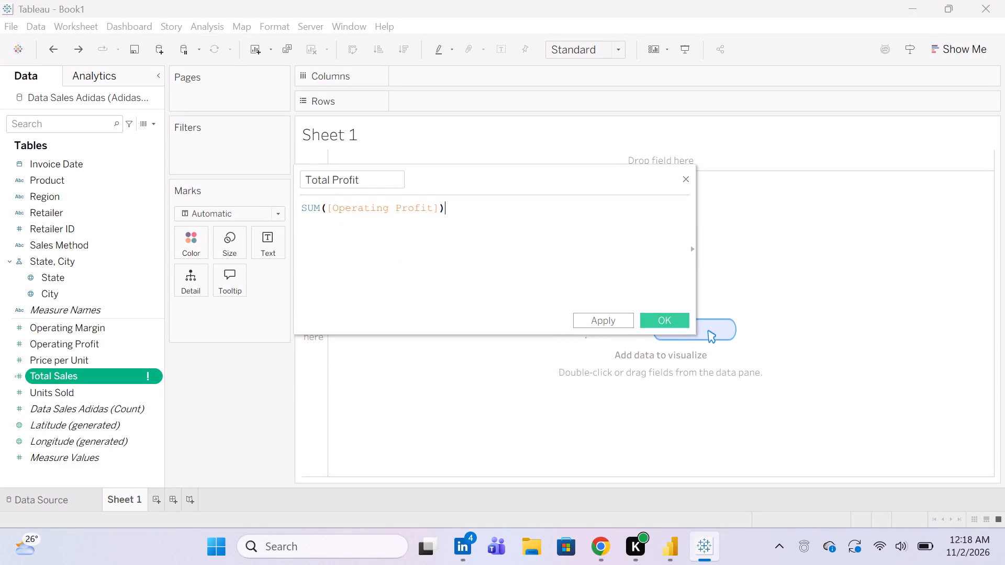
click(602, 319)
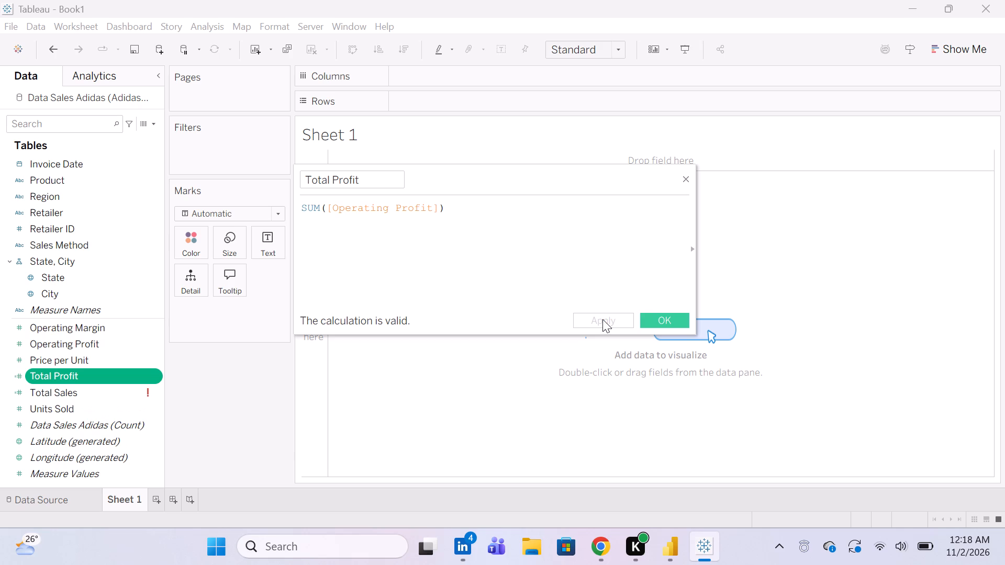
click(221, 453)
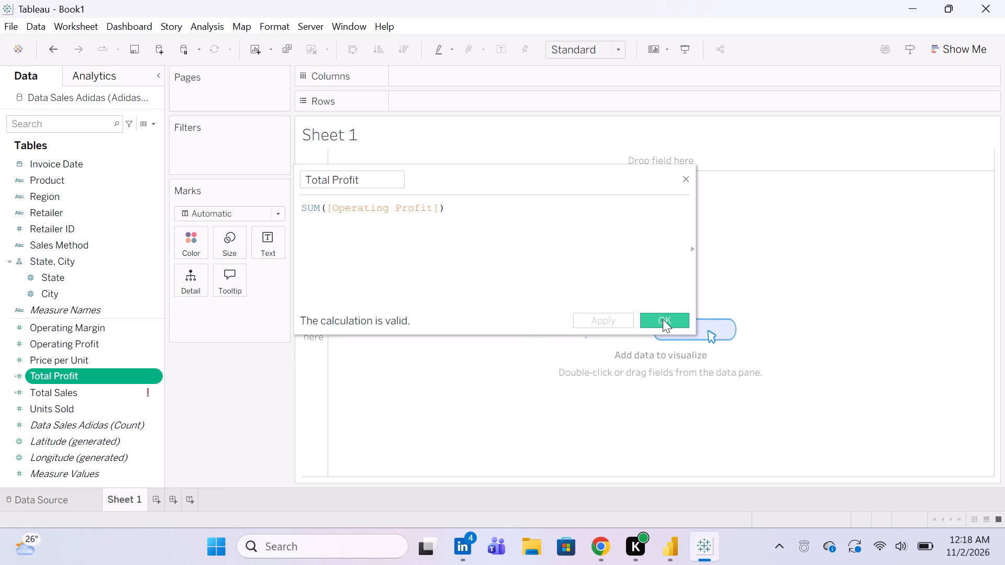
click(663, 319)
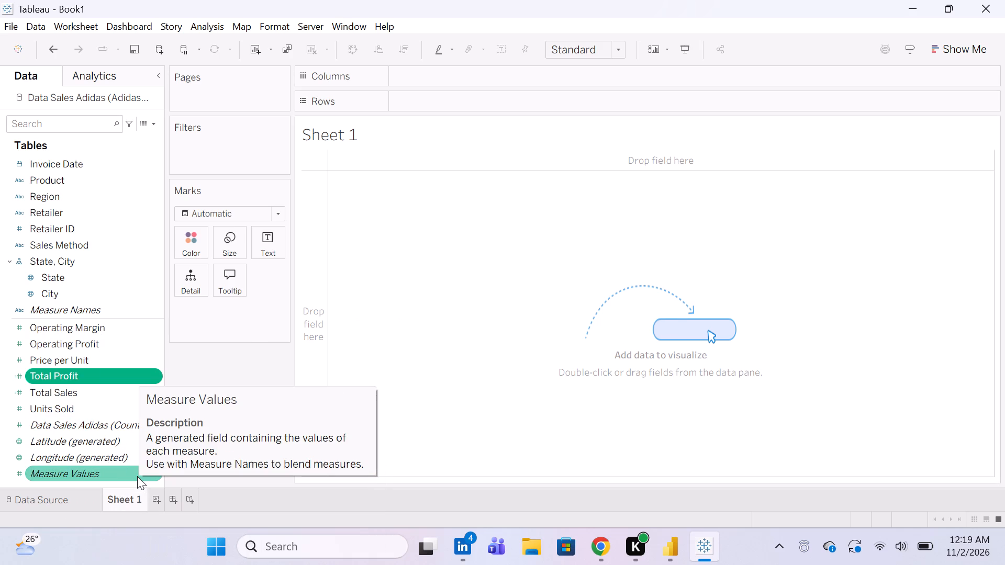
Start a new calculated field in the Data Sales Adidas data source and name it Total Units Sold.
right_click(148, 482)
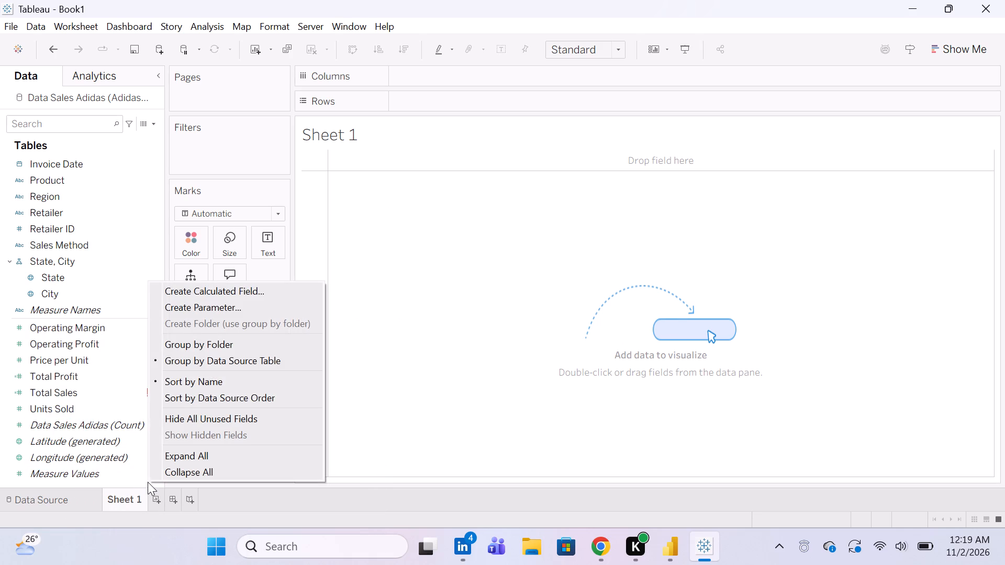
click(245, 292)
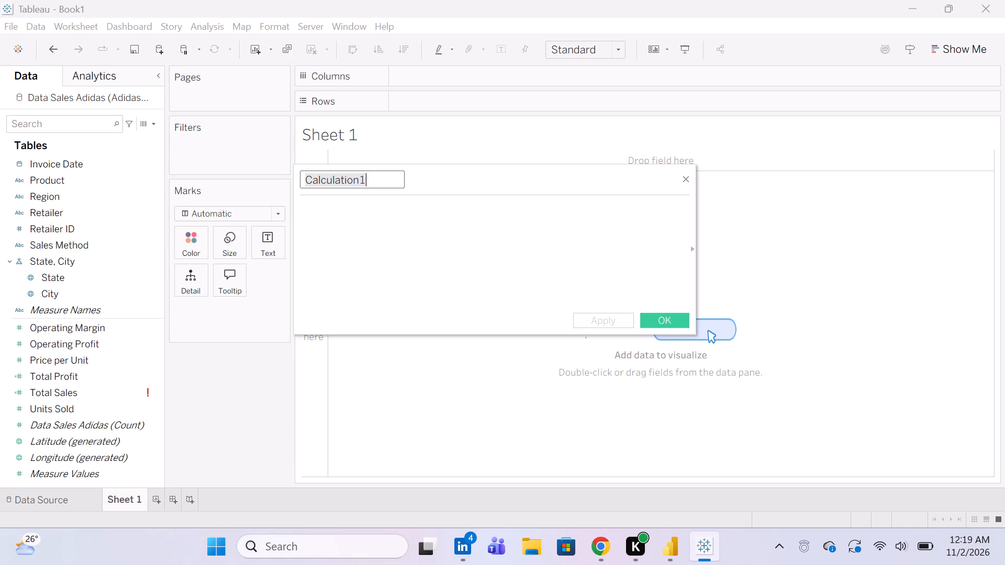
key(shift+t)
text(otal)
key(space)
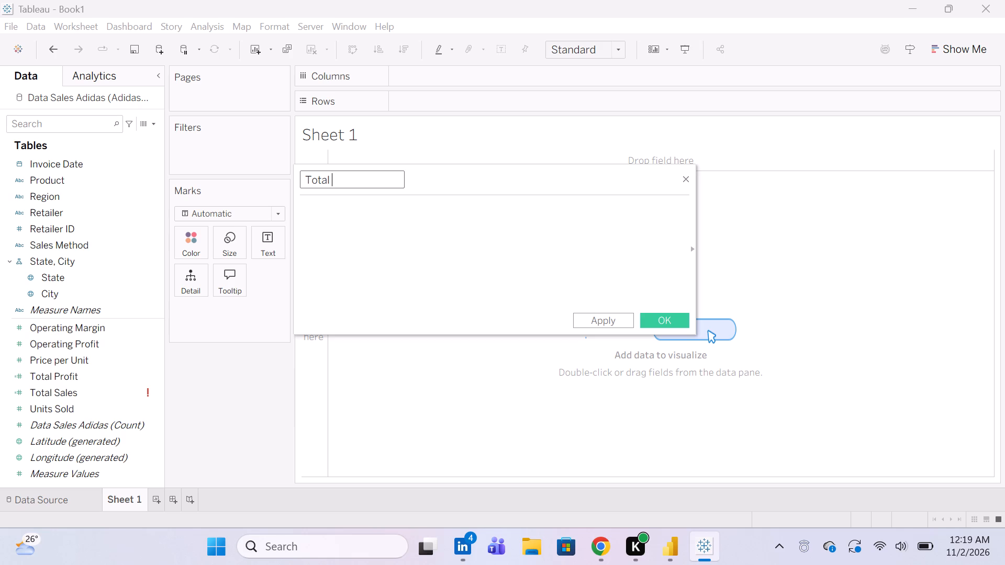
text(Units Sold)
key(Return)
Enter the formula SUM([Units Sold]) for Total Units Sold, apply it and save the calculated field.
click(369, 214)
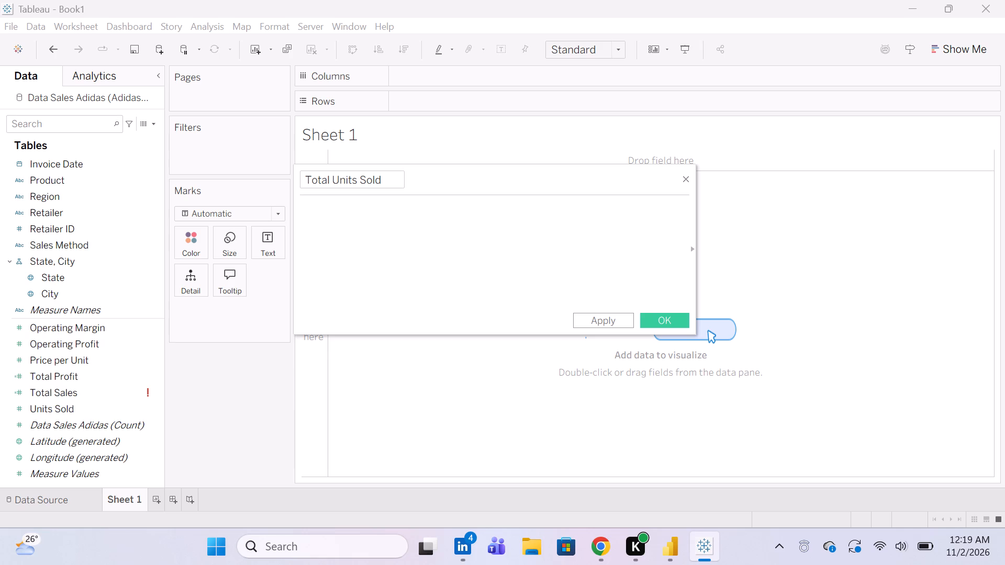
text(Sum)
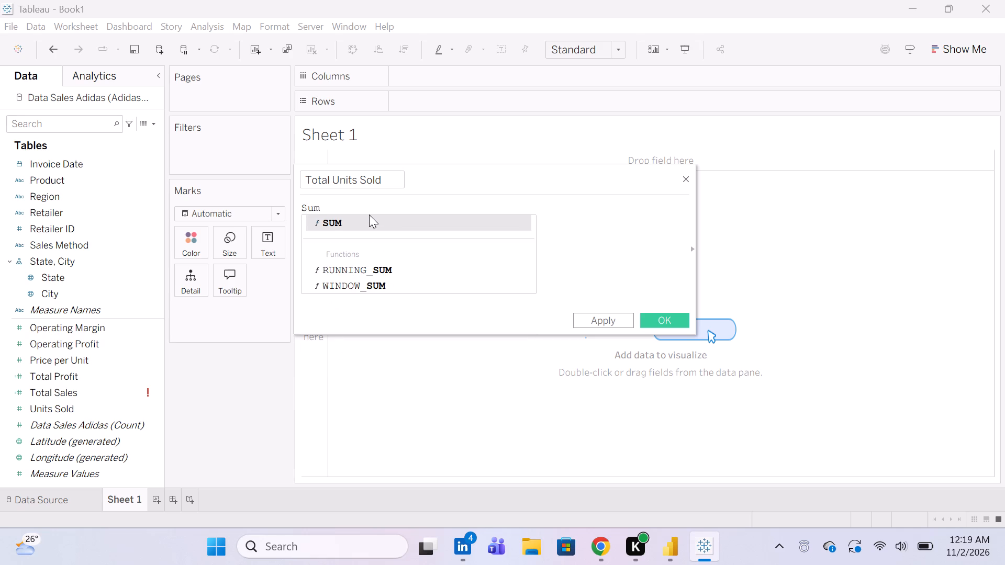
key(BackSpace)
key(BackSpace)
text(UM)
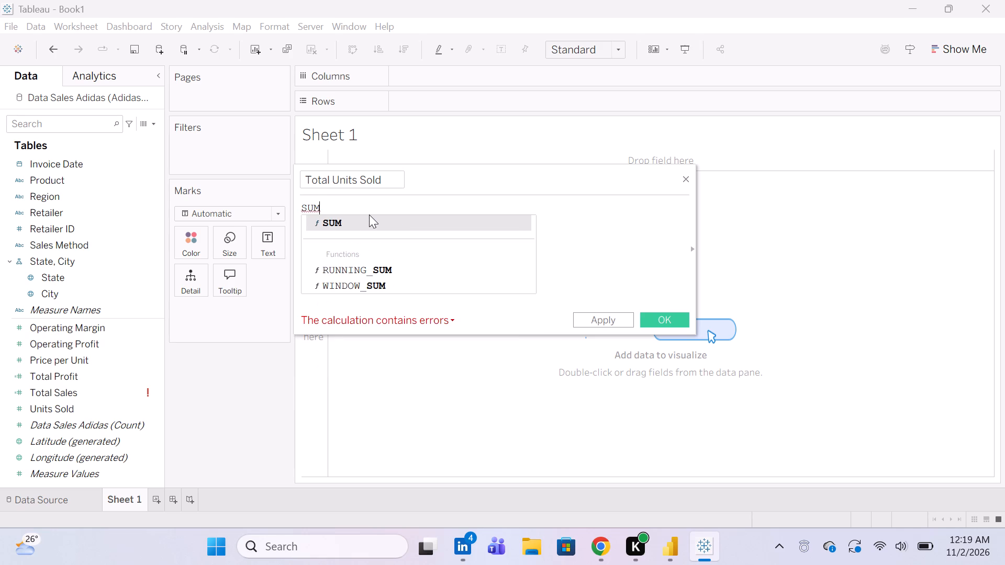
key(shift+parenleft)
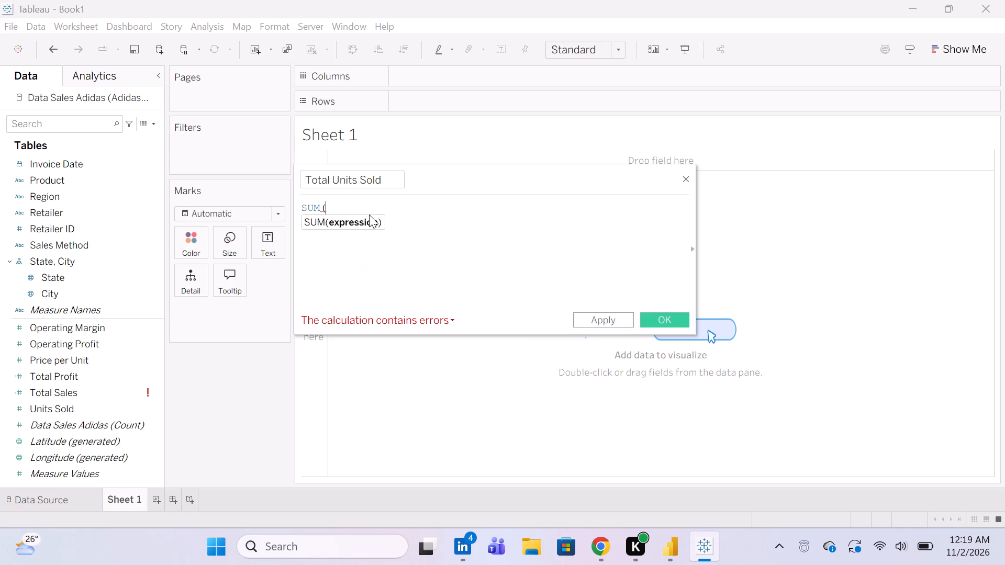
key(bracketleft)
key(shift+u)
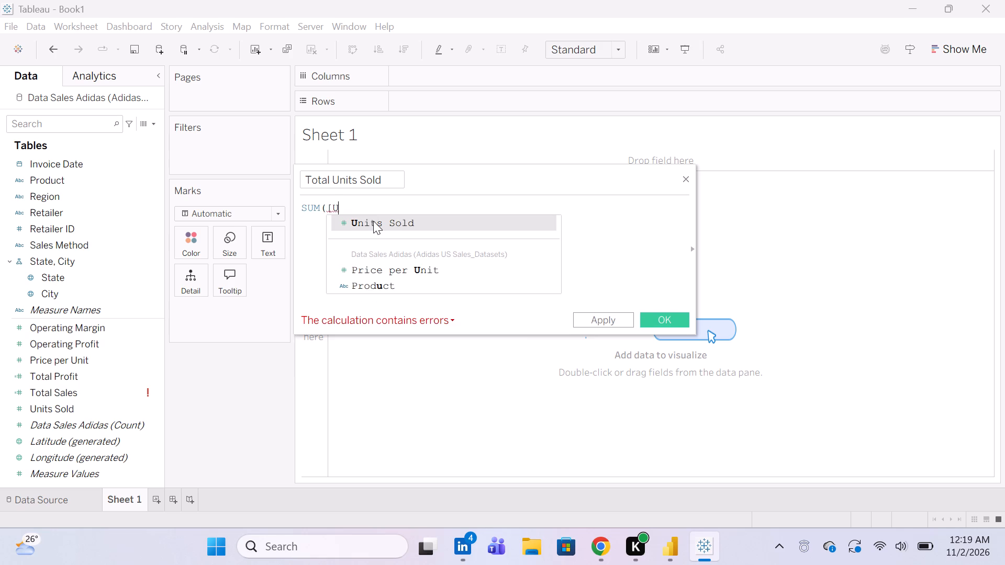
click(373, 221)
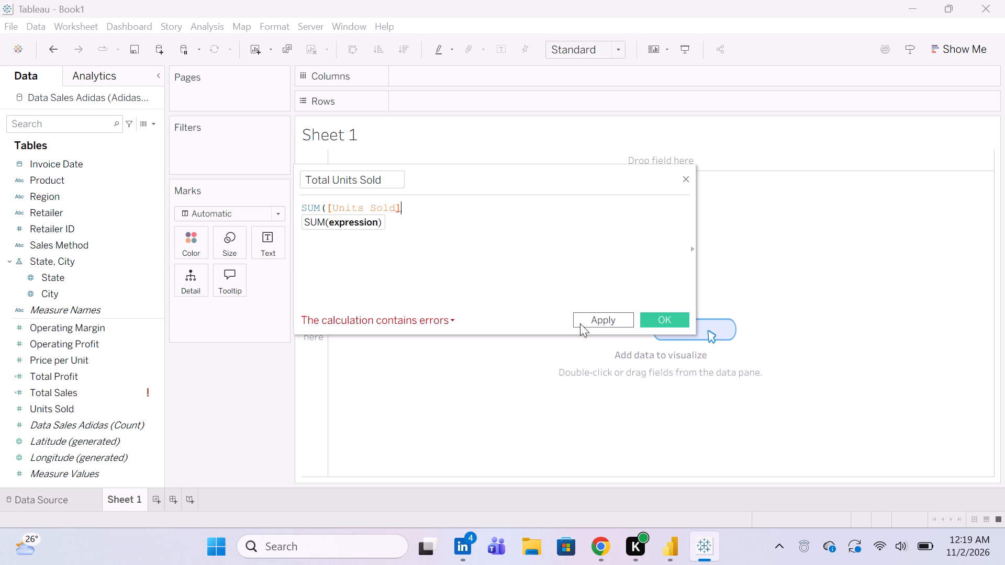
click(412, 206)
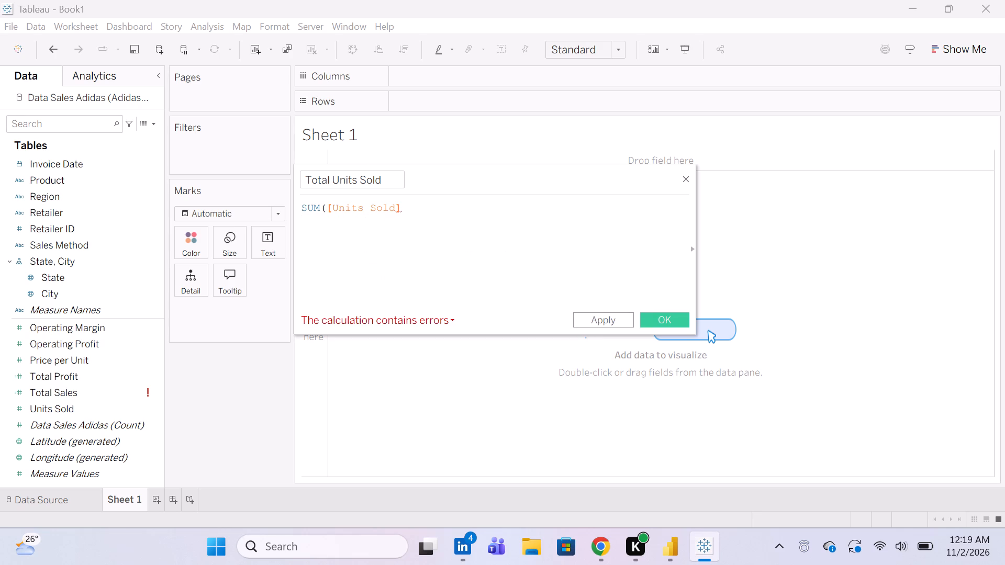
key(shift+parenright)
click(608, 318)
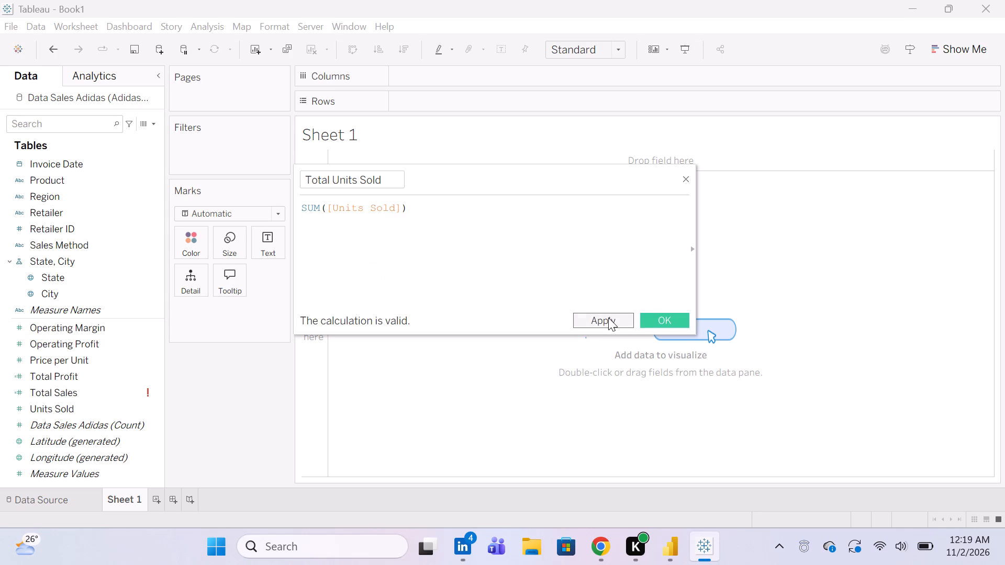
click(649, 324)
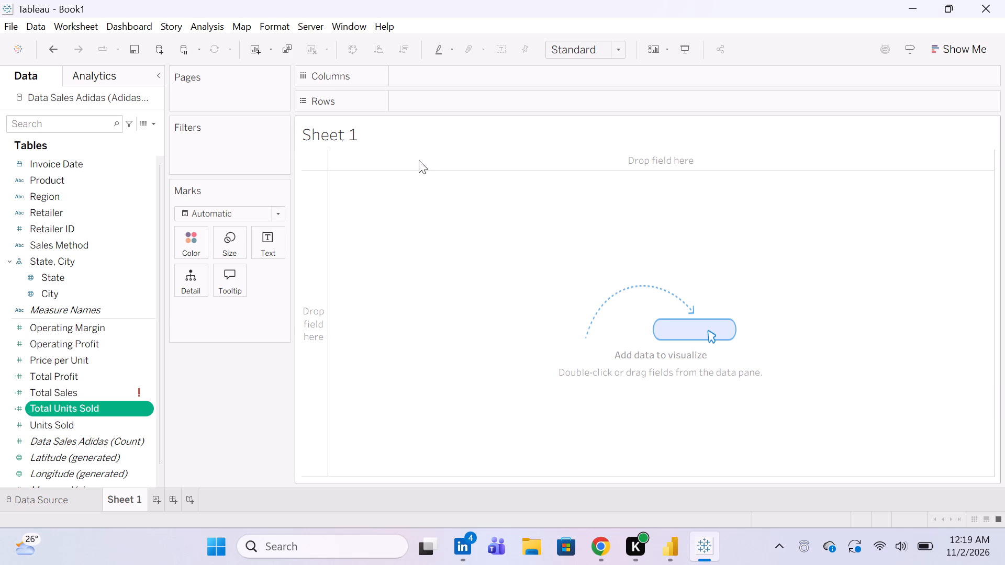
Start a new calculated field in the Data Sales Adidas data source and name it Total Orders.
right_click(155, 483)
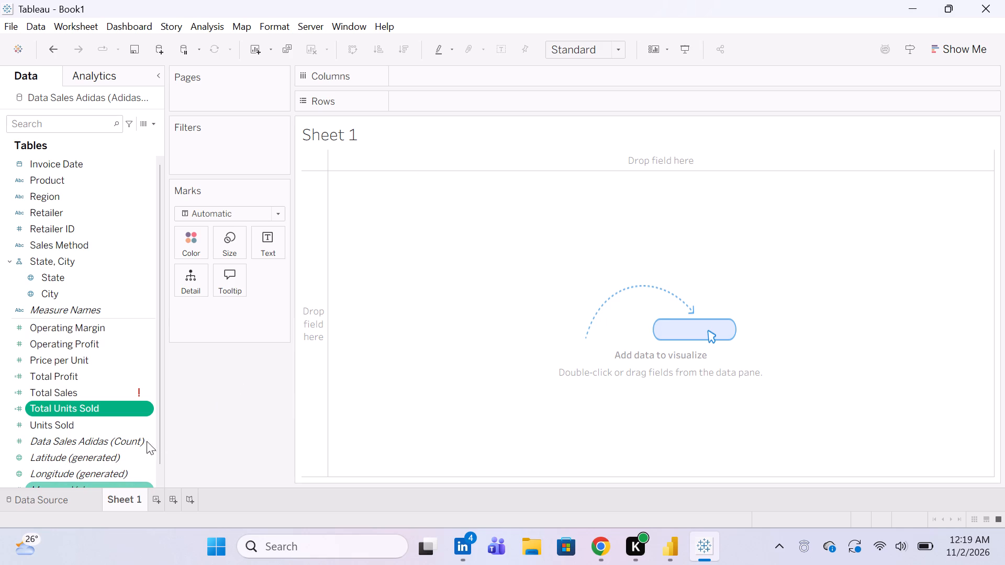
right_click(140, 435)
scroll(147, 433, down, 15)
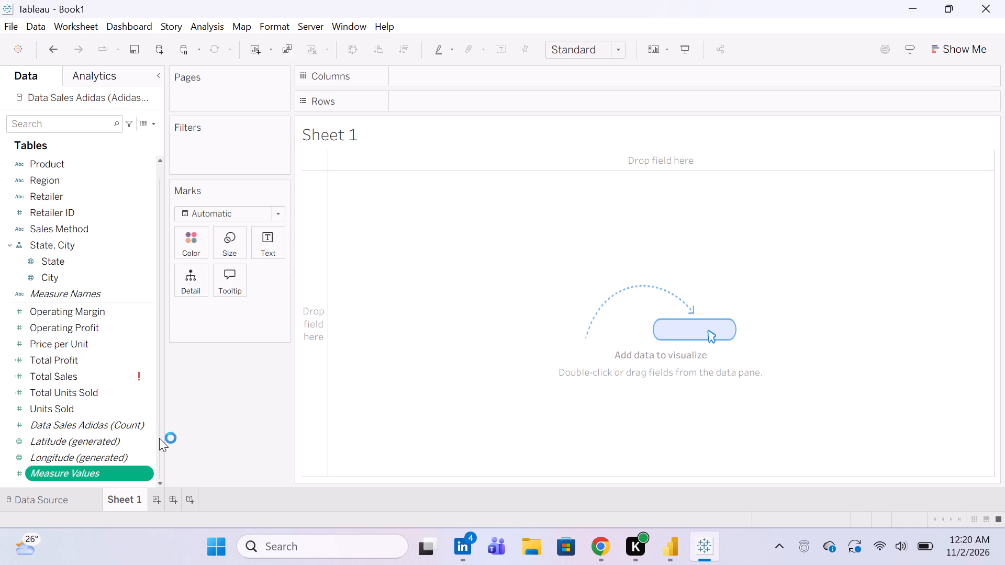
right_click(148, 483)
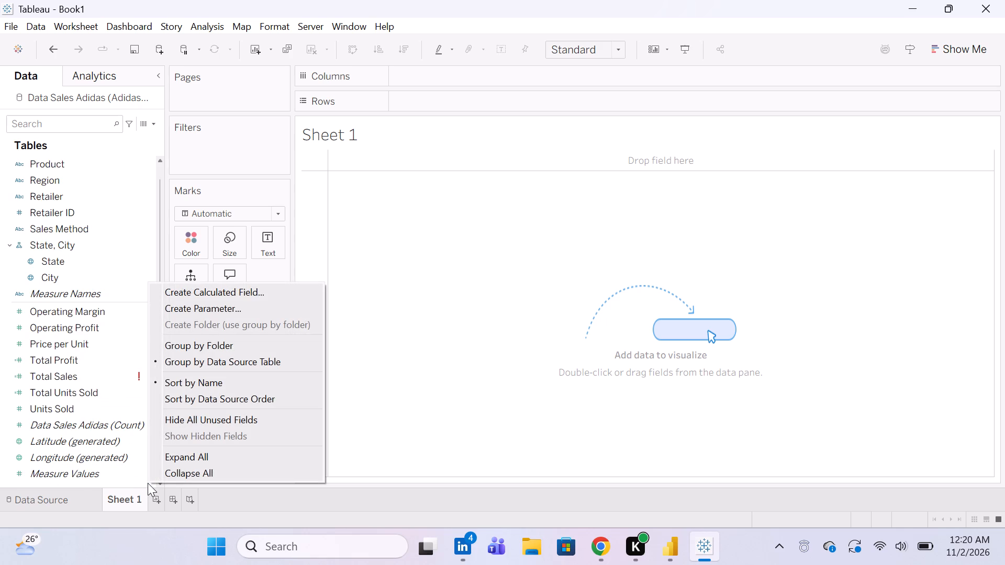
click(200, 297)
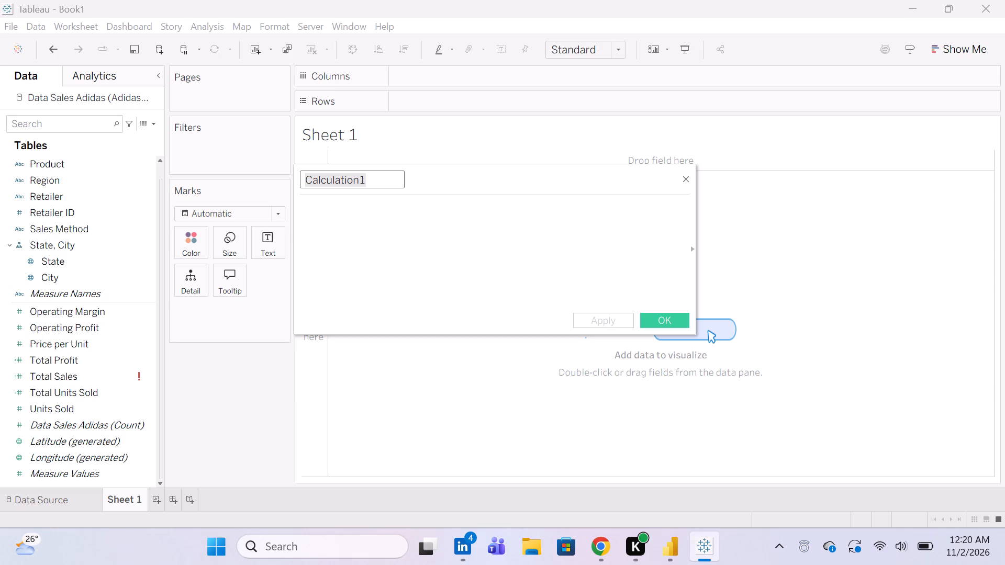
key(BackSpace)
key(shift+t)
text(otal)
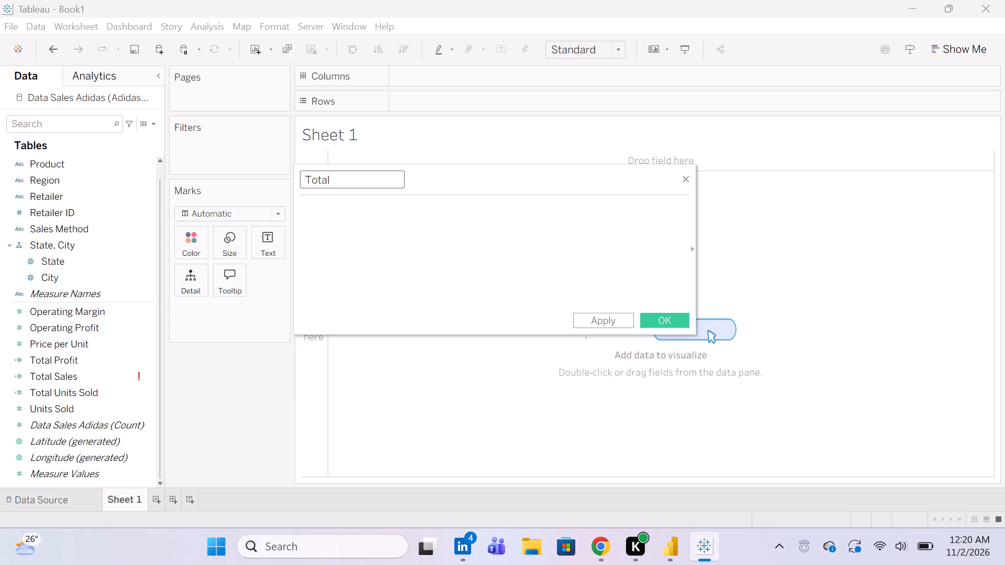
key(space)
text(O)
text(rder)
key(s)
key(Return)
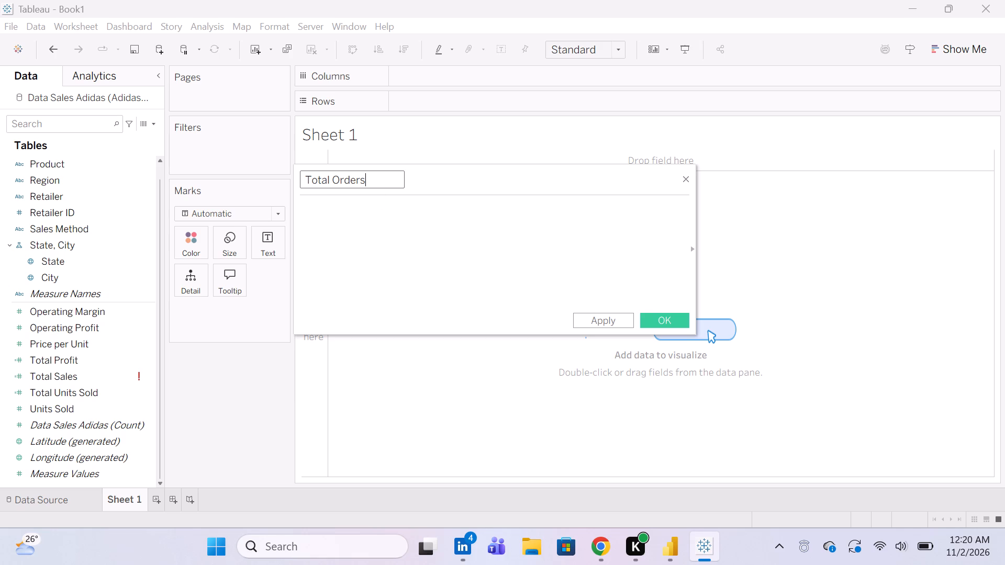
Enter the formula COUNTD([Invoice Date]) for Total Orders, apply it and save the calculated field.
click(362, 207)
text(Co)
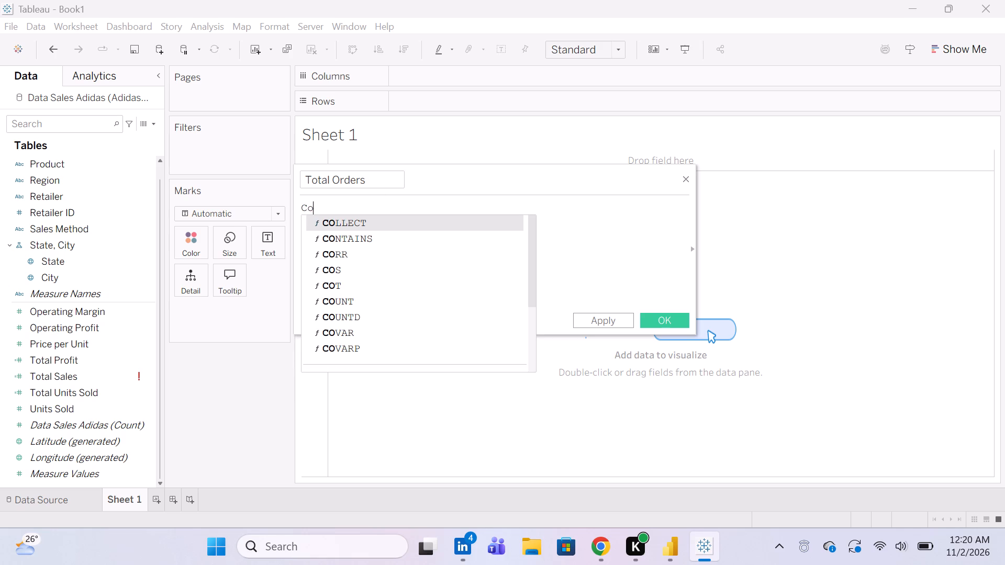
key(BackSpace)
text(OUN)
text(TD)
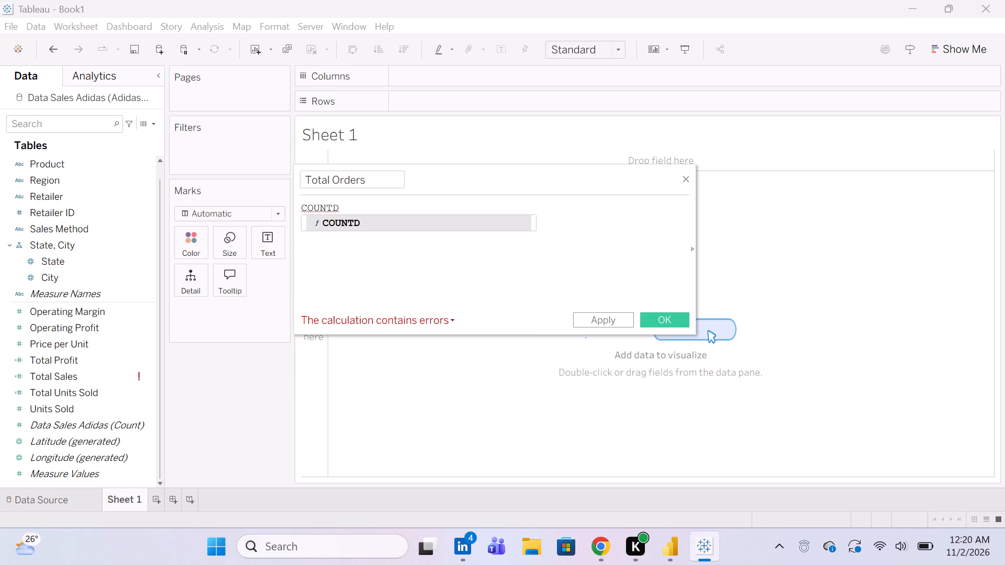
key(shift+parenleft)
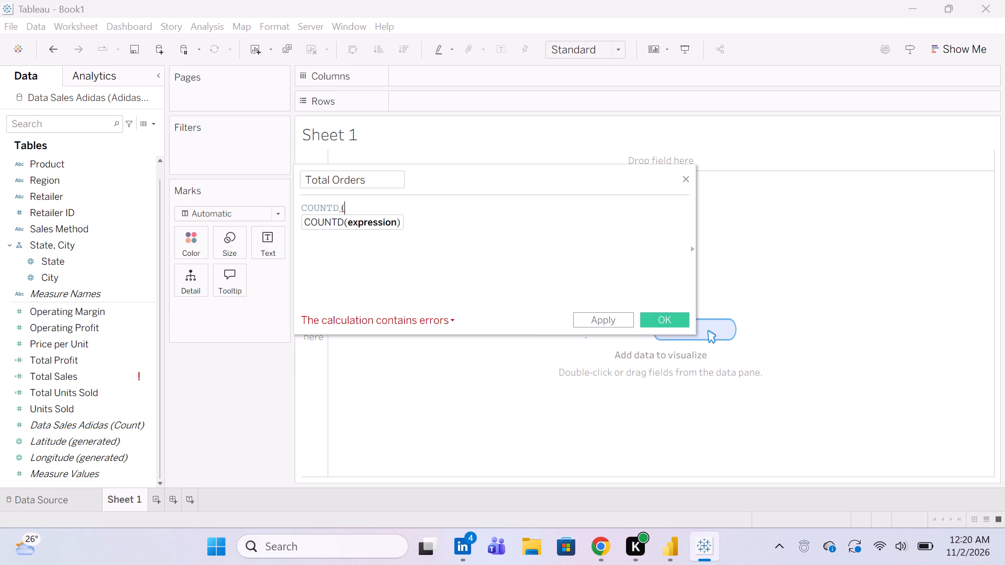
key(bracketleft)
key(shift+i)
click(375, 222)
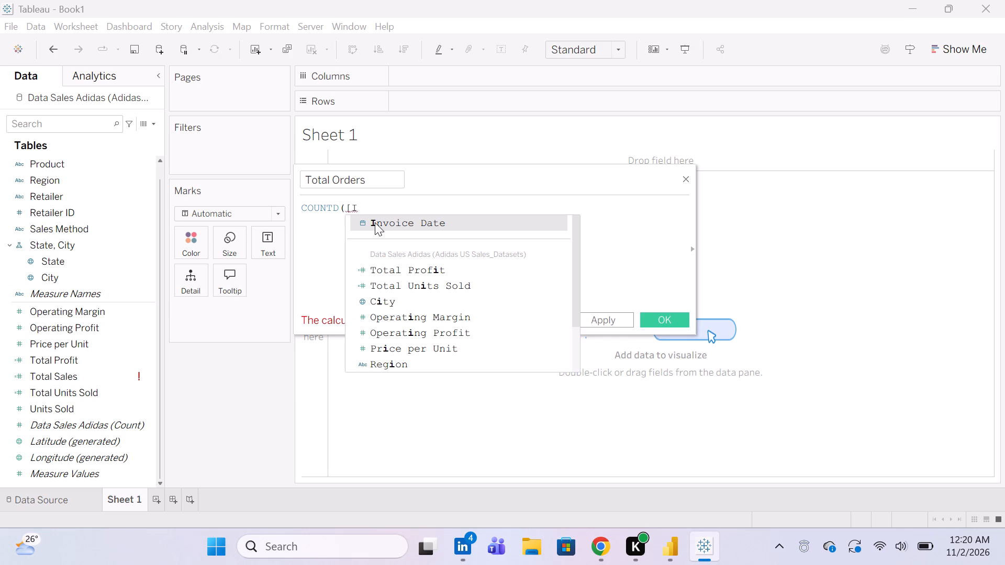
key(shift+parenright)
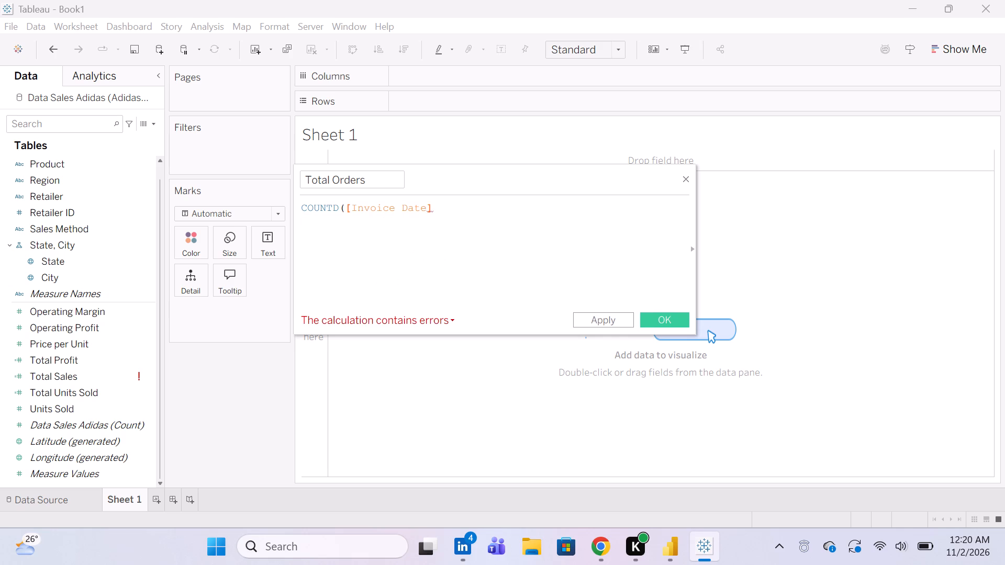
click(593, 322)
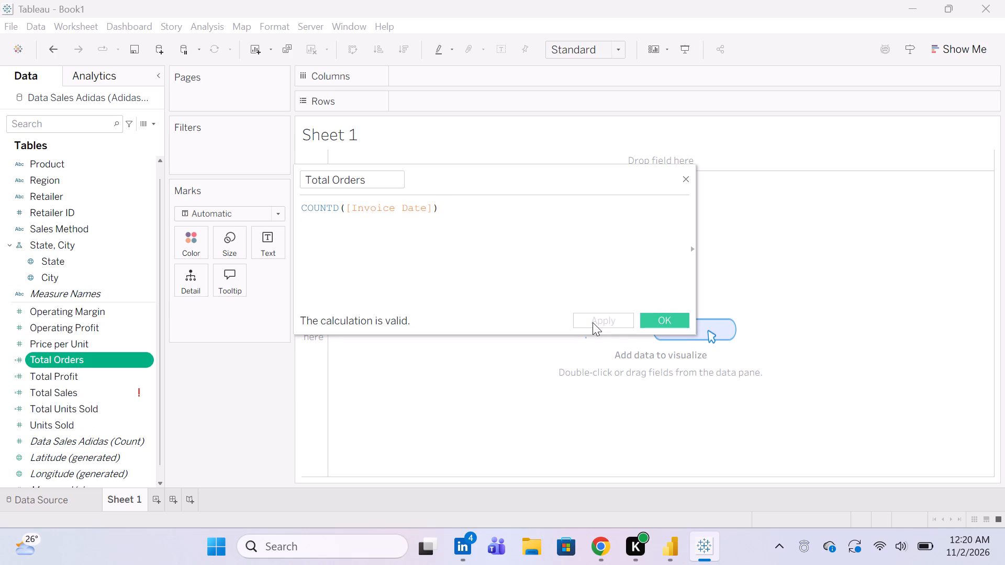
click(652, 319)
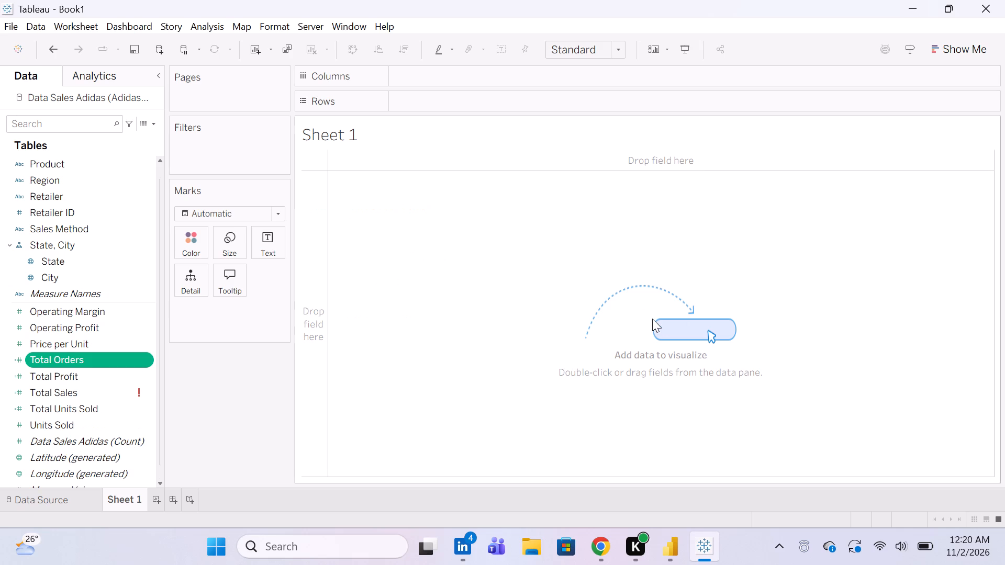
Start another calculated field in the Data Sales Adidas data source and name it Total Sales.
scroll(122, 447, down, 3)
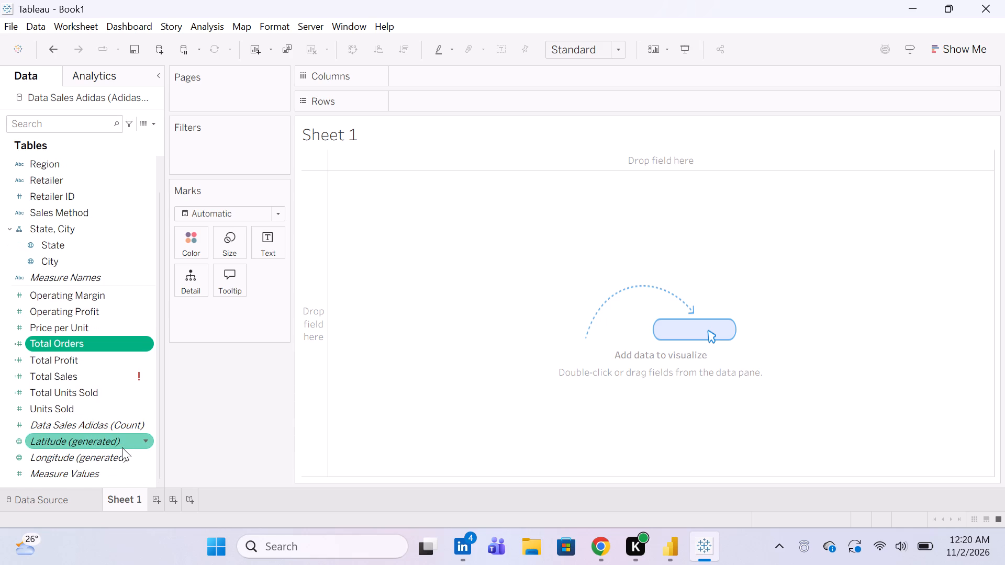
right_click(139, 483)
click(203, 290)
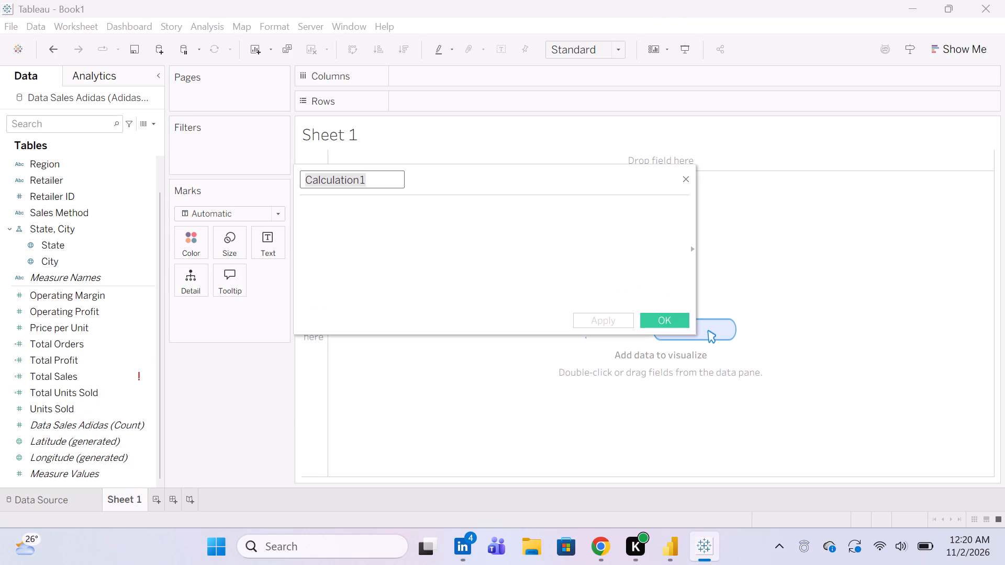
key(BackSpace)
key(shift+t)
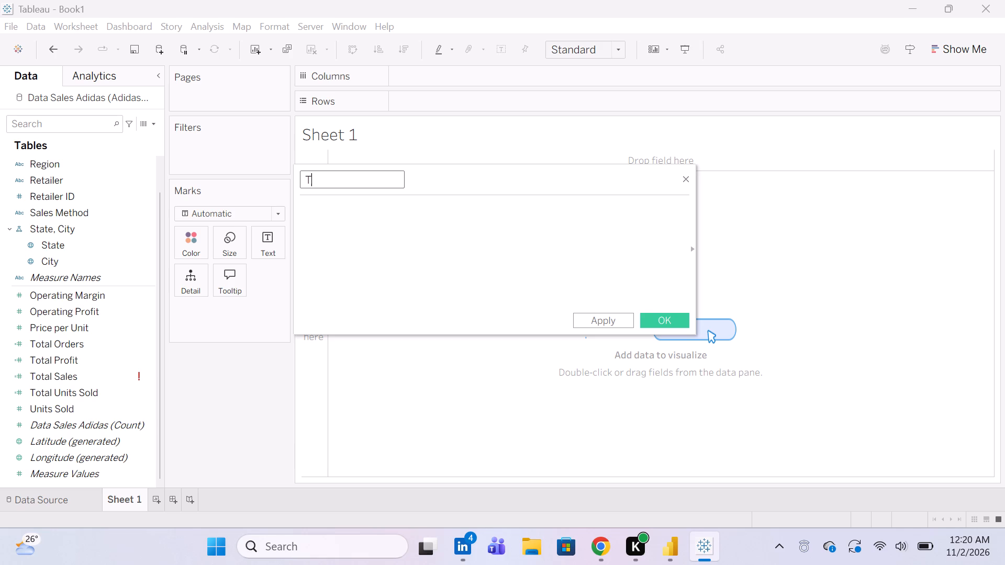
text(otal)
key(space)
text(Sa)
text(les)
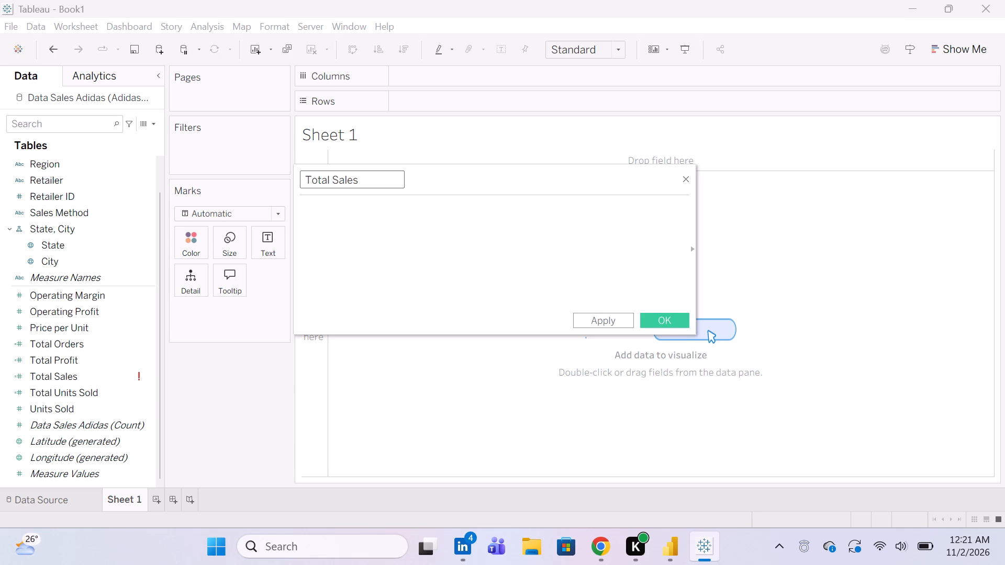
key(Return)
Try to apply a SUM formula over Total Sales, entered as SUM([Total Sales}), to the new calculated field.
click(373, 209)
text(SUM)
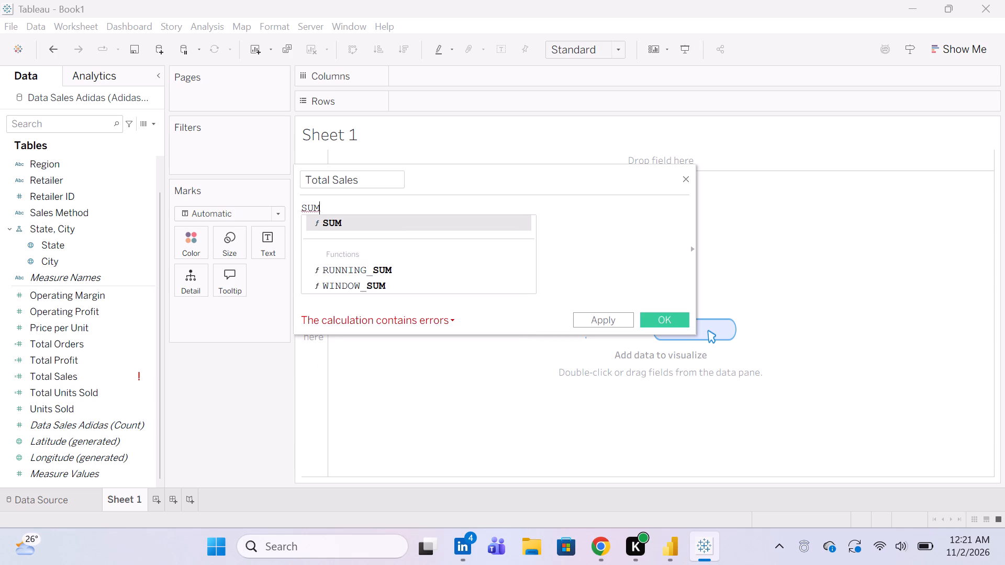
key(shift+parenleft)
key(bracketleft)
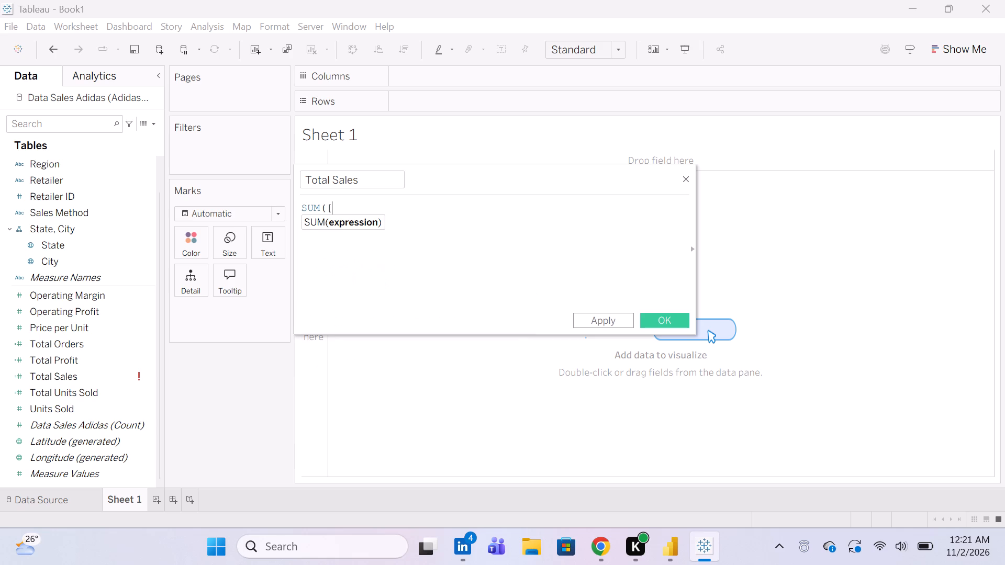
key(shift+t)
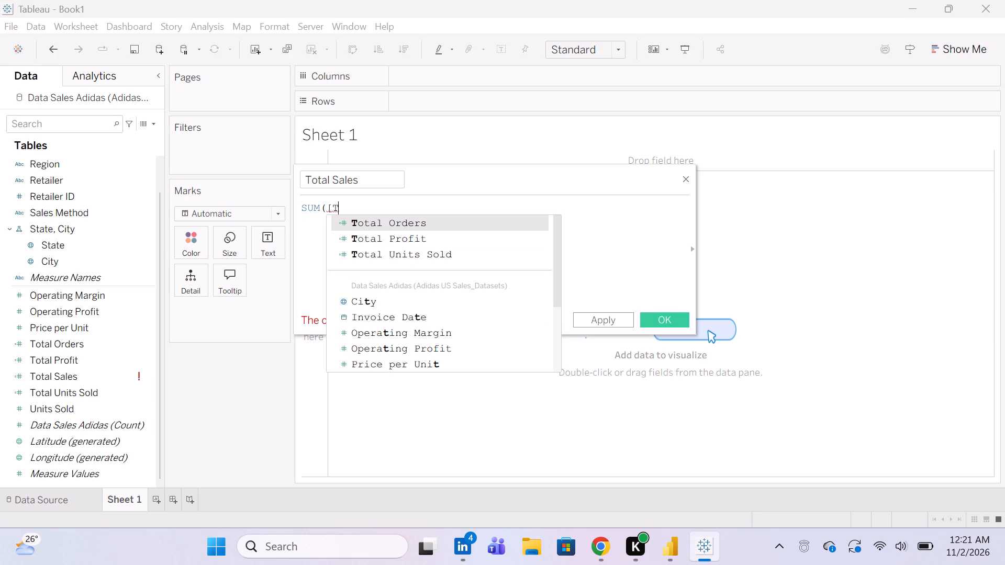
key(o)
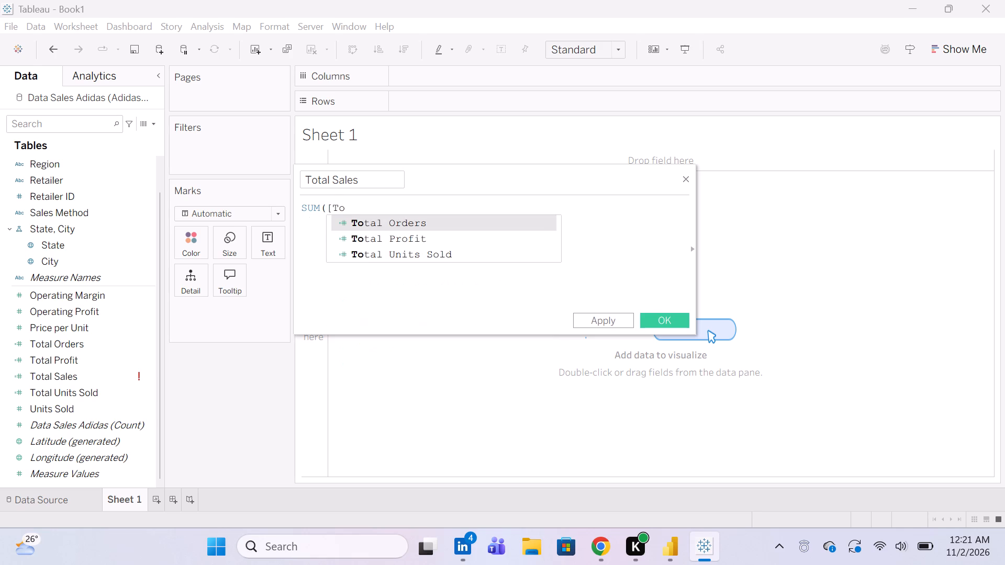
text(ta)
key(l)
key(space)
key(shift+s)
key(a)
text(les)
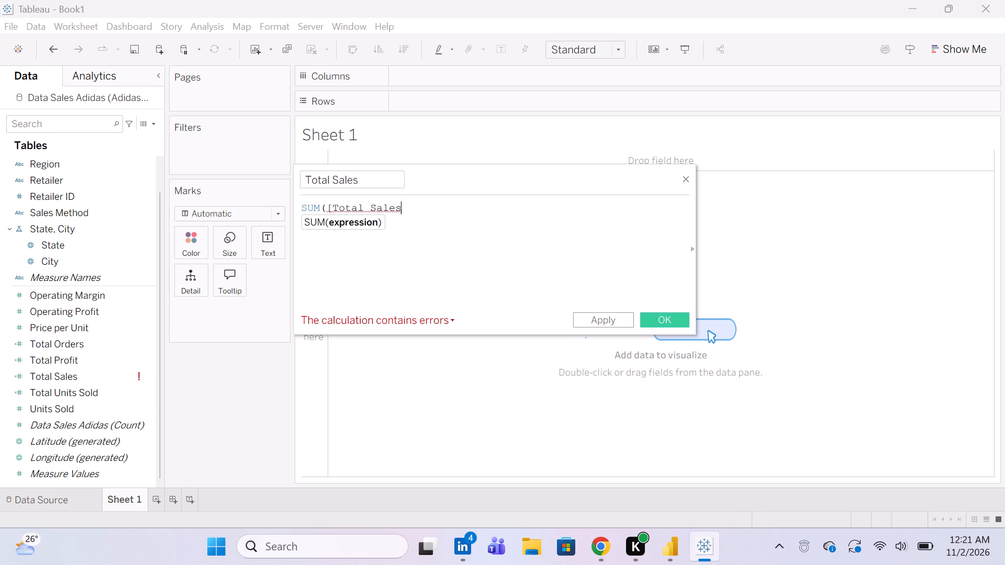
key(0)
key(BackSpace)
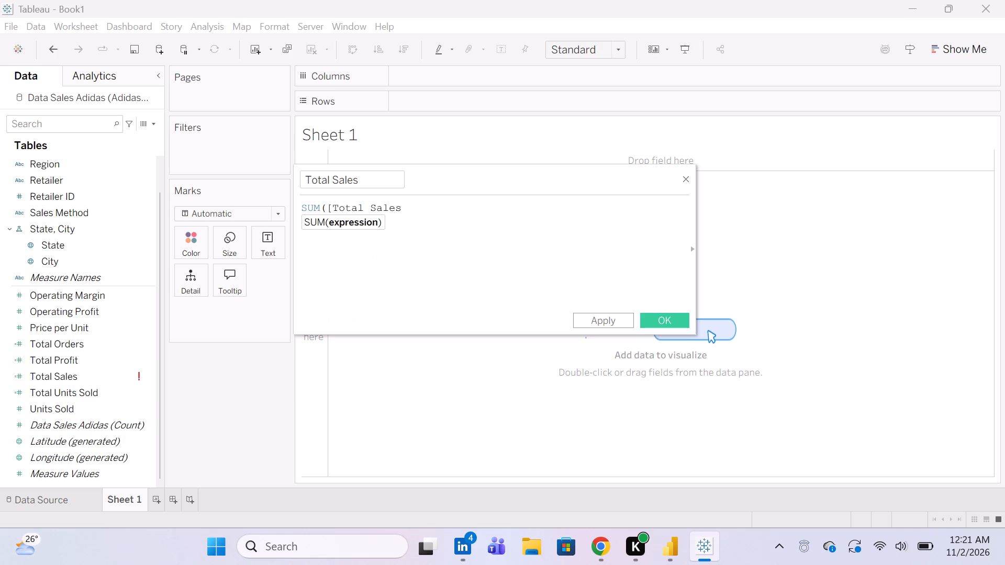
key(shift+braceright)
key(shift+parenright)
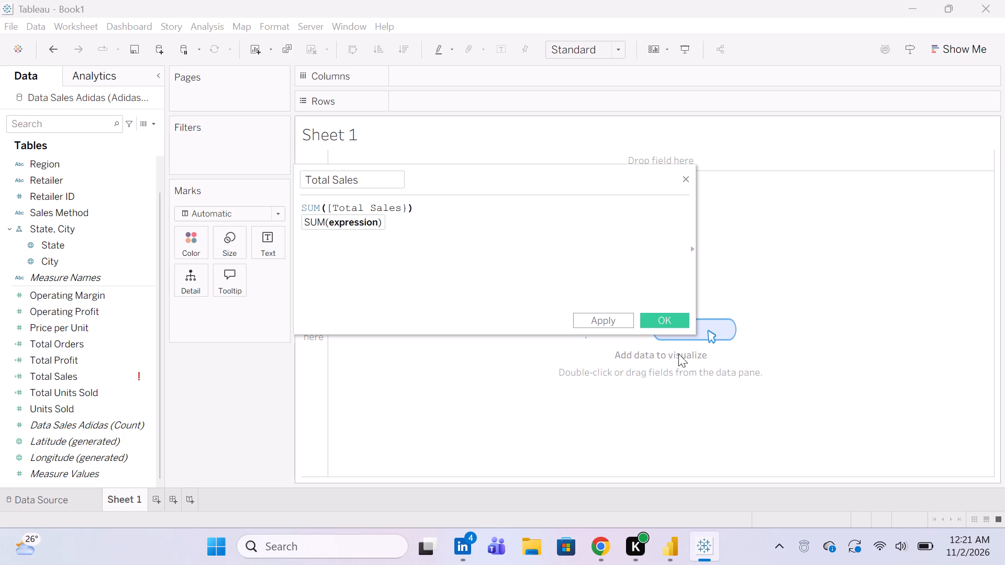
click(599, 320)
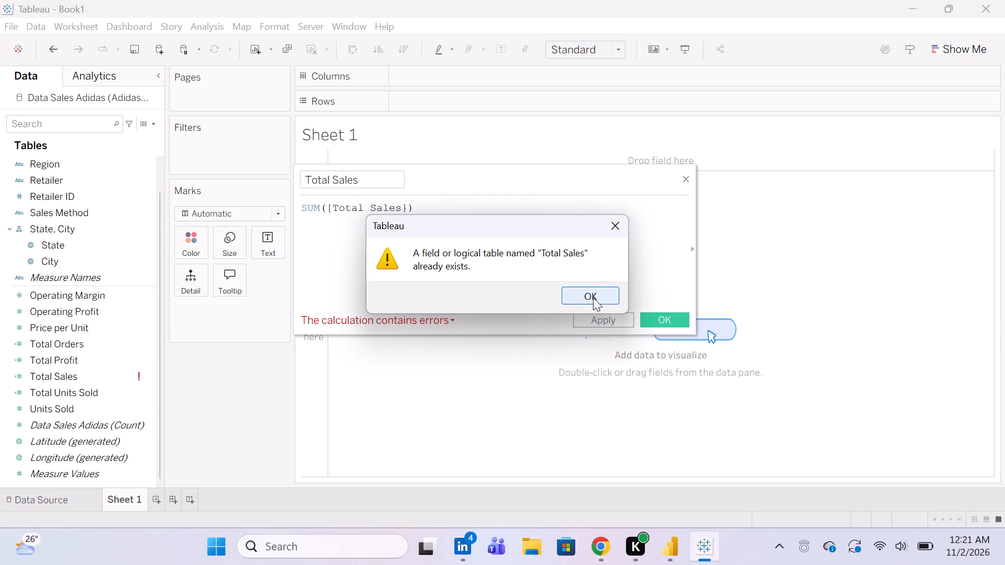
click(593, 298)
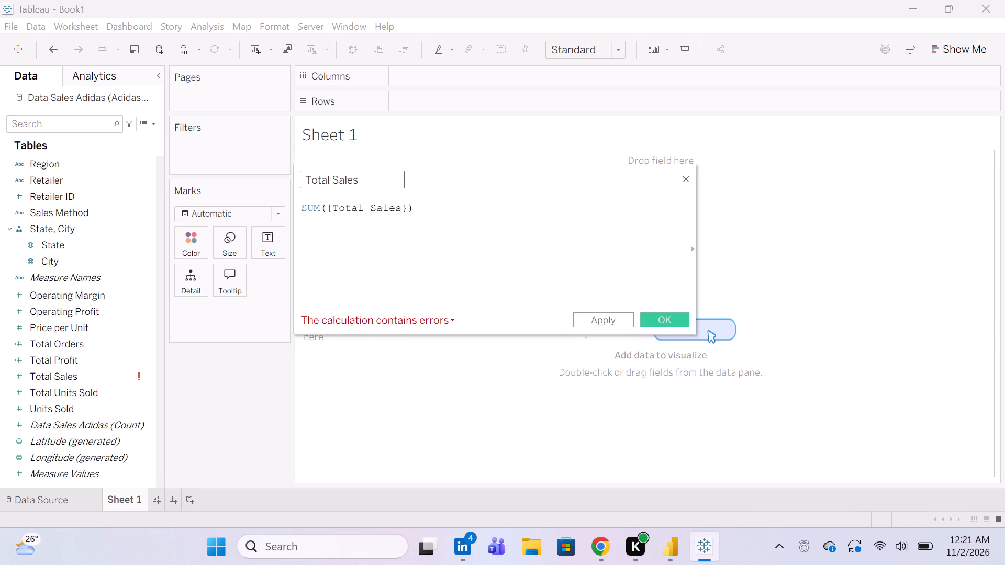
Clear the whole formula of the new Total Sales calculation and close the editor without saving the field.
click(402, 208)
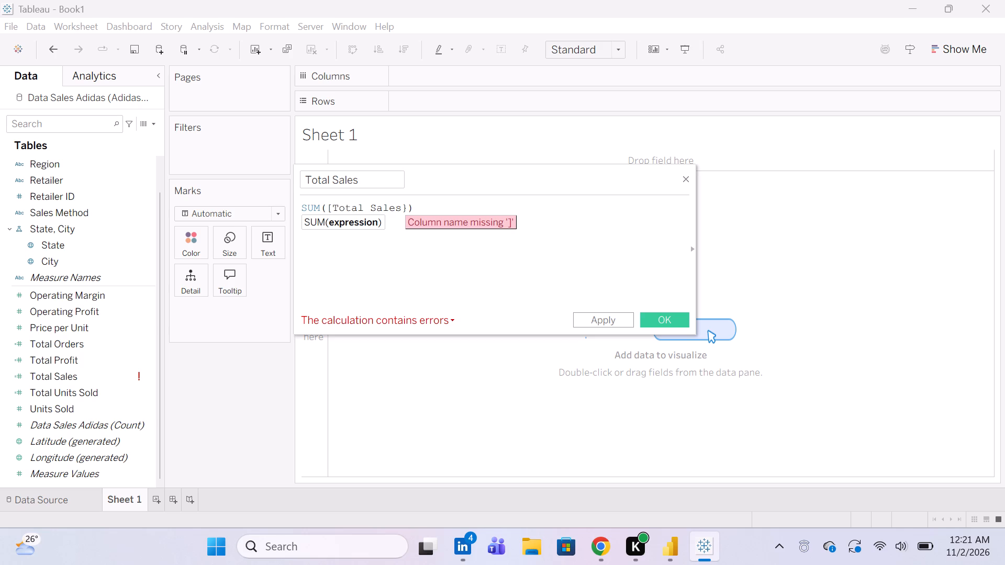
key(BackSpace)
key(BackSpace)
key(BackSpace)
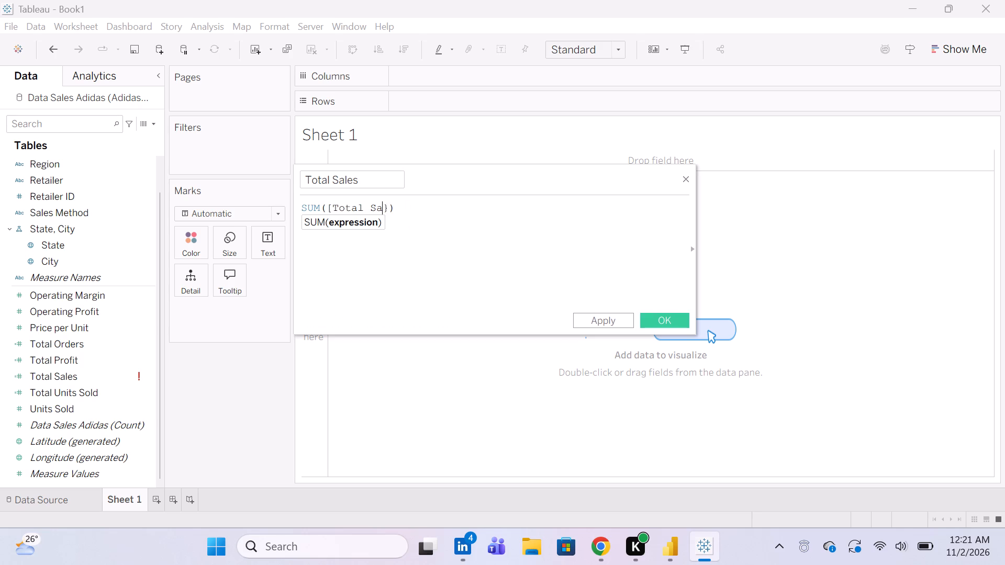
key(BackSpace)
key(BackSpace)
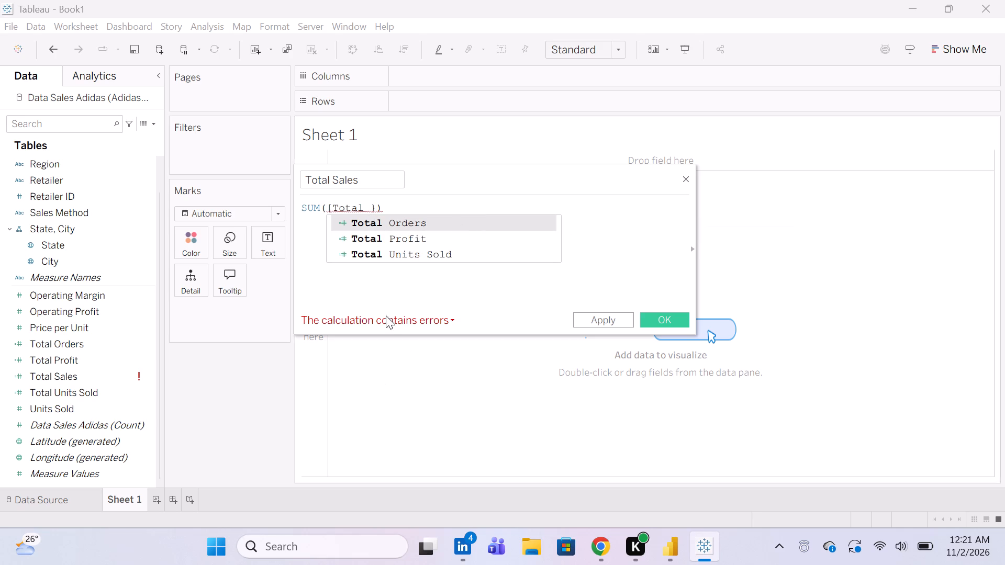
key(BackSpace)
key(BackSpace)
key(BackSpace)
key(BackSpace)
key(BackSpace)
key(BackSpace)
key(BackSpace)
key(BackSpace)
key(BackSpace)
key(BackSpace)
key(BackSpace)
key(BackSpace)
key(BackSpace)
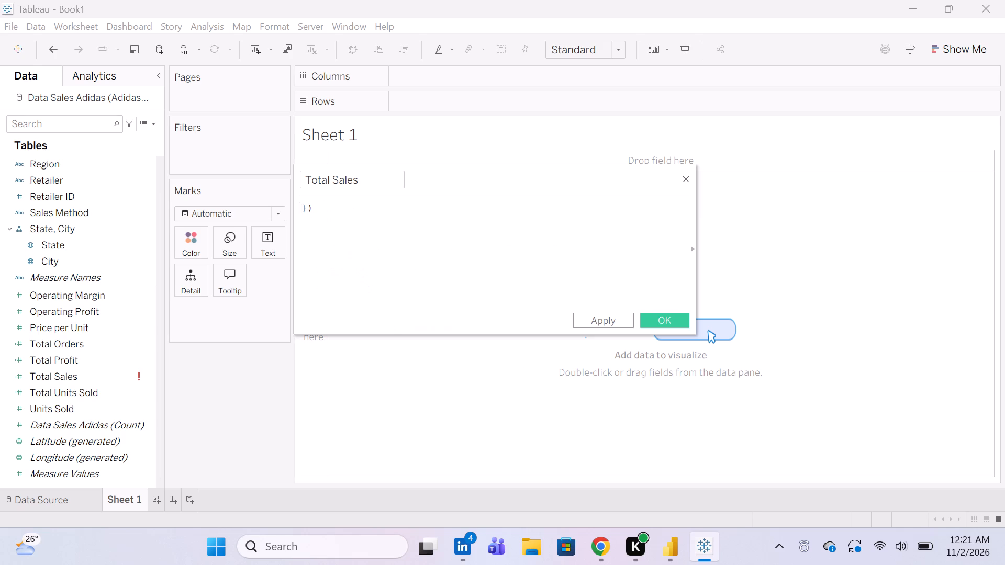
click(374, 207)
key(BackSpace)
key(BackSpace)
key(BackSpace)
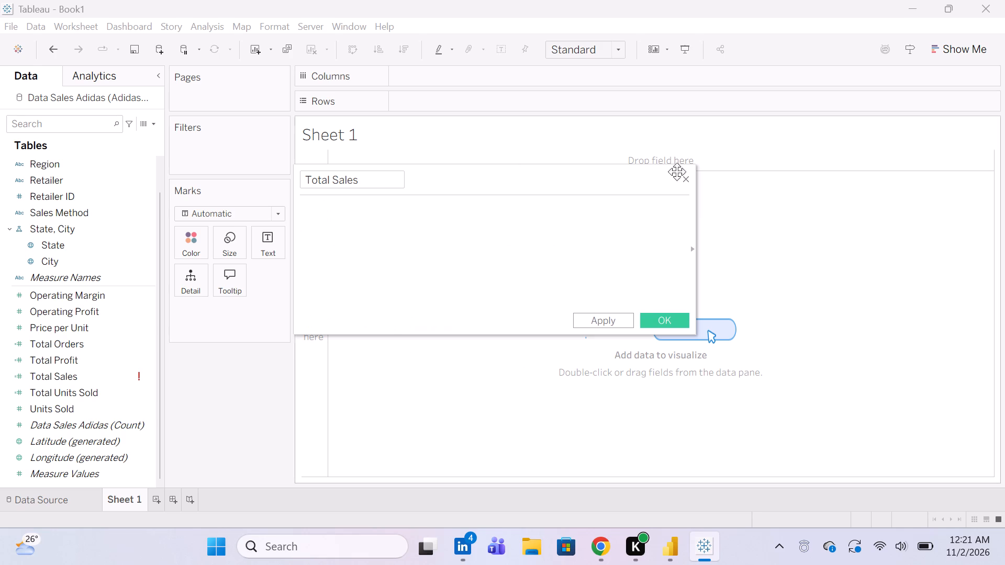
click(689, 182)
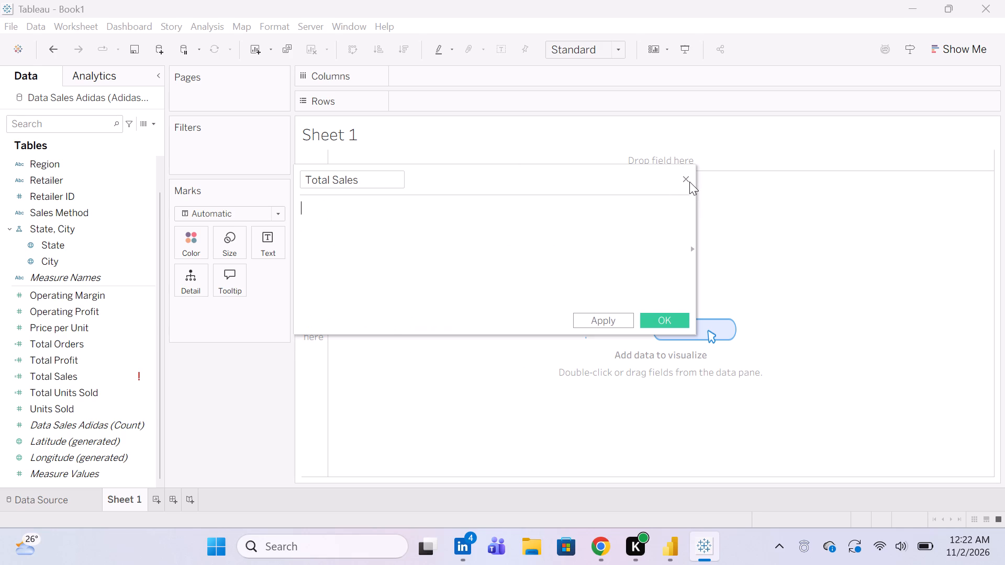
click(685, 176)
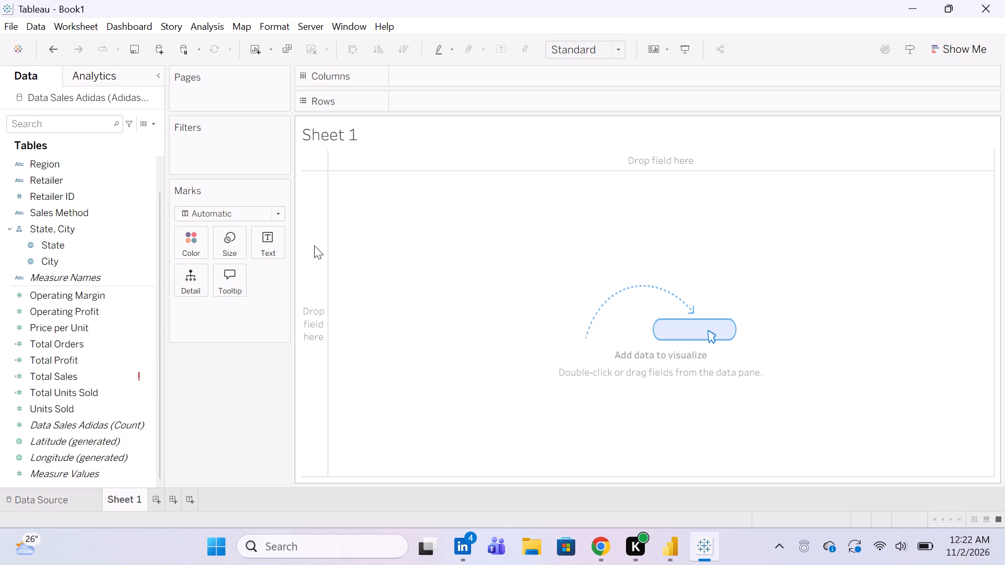
Start a new calculated field in the Data Sales Adidas data source and name it Average Selling Price.
right_click(144, 481)
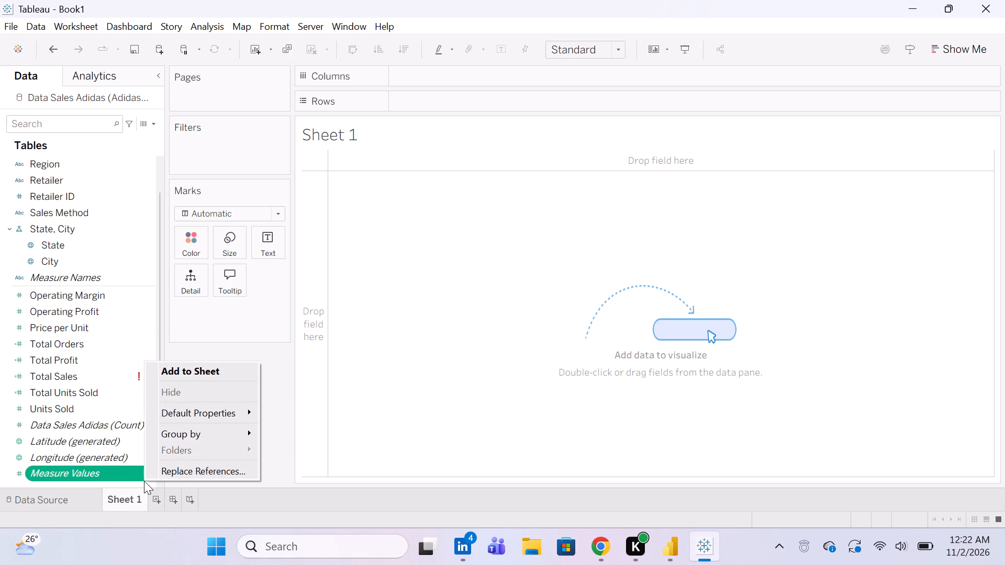
click(383, 403)
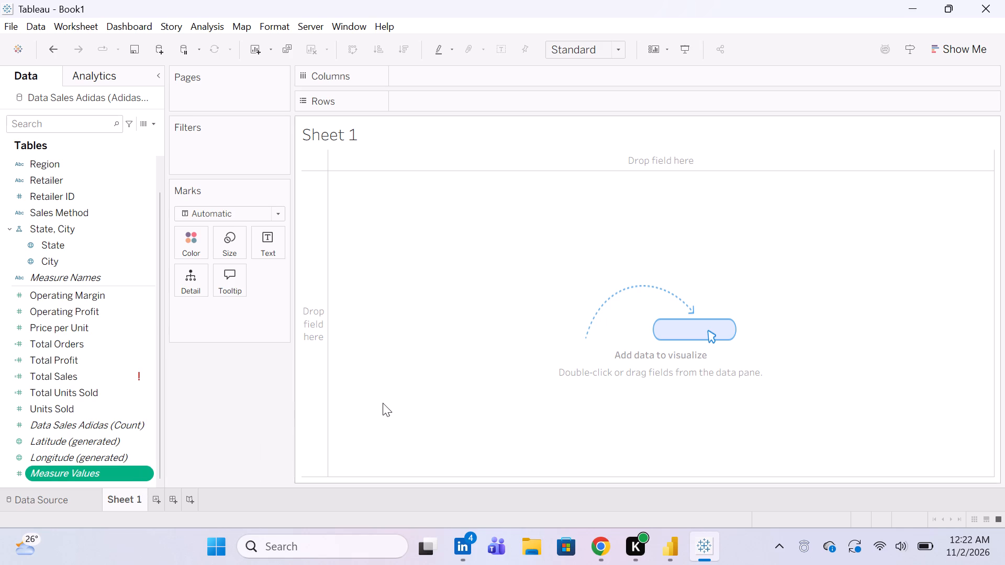
click(152, 483)
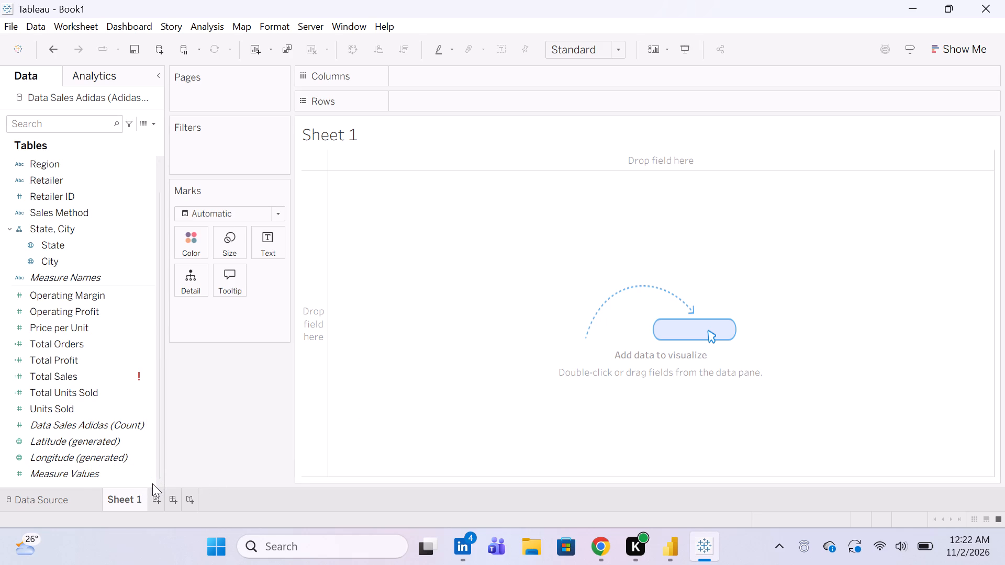
right_click(152, 483)
click(236, 295)
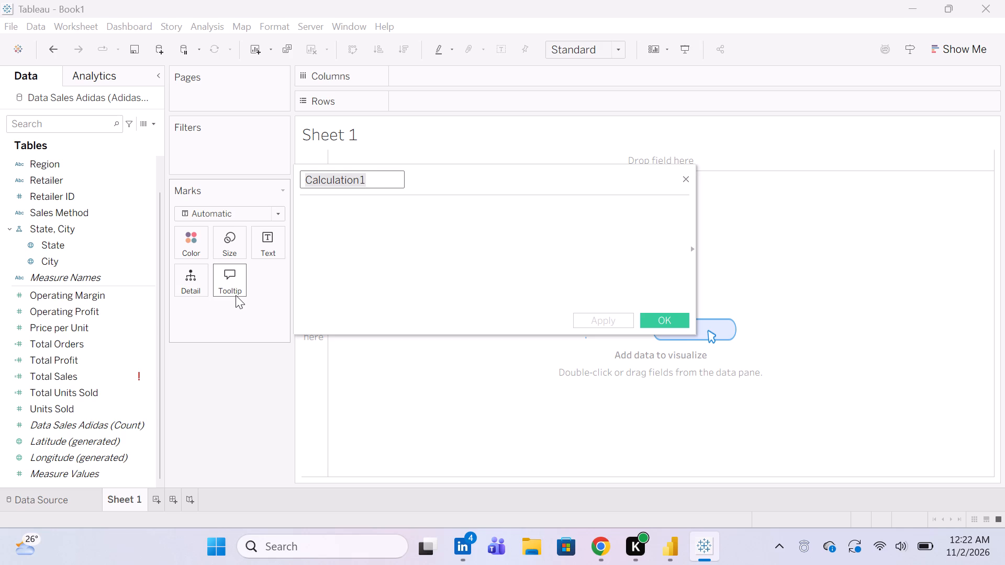
key(BackSpace)
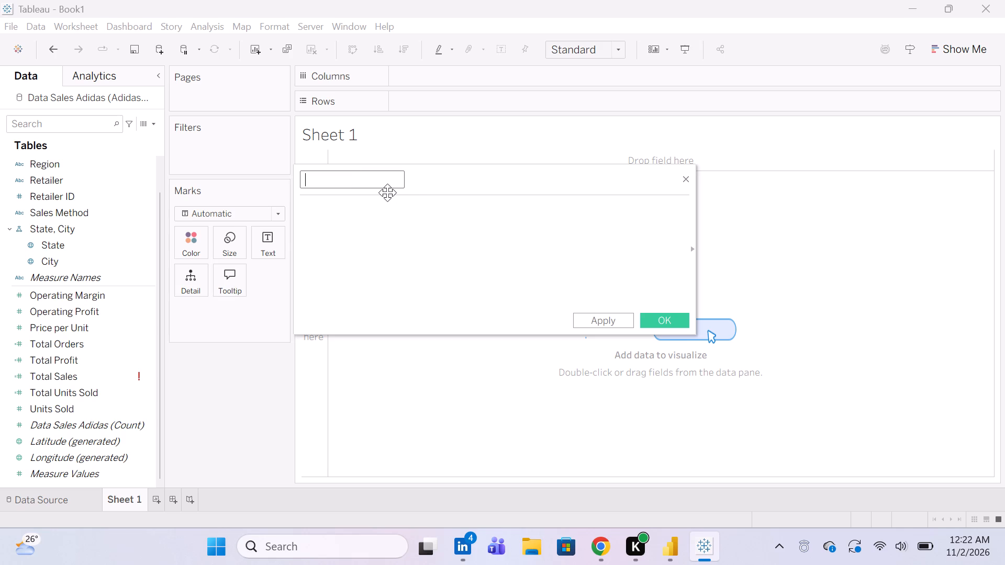
key(shift+a)
text(ver)
text(age)
key(space)
text(Selling)
key(space)
text(P)
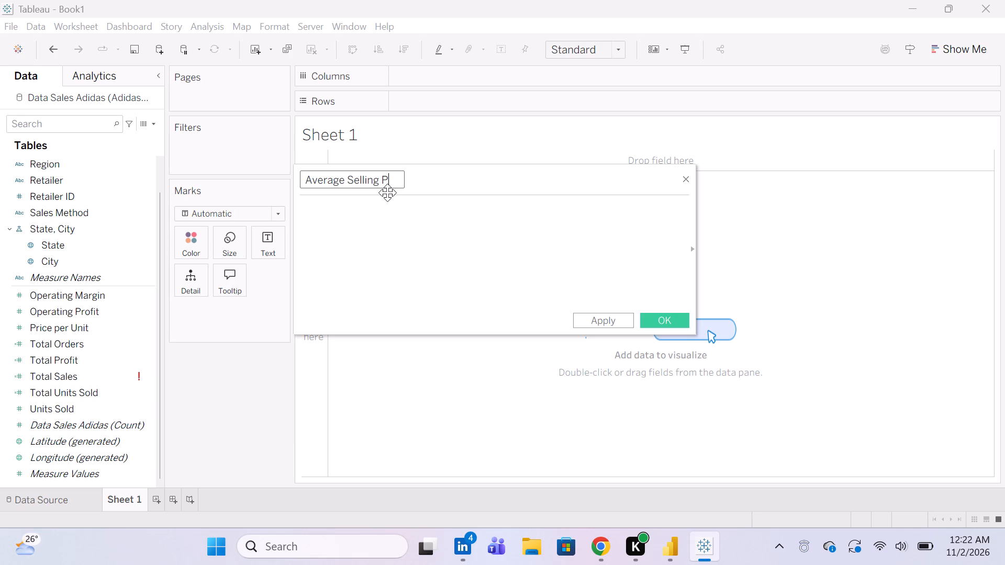
text(rice)
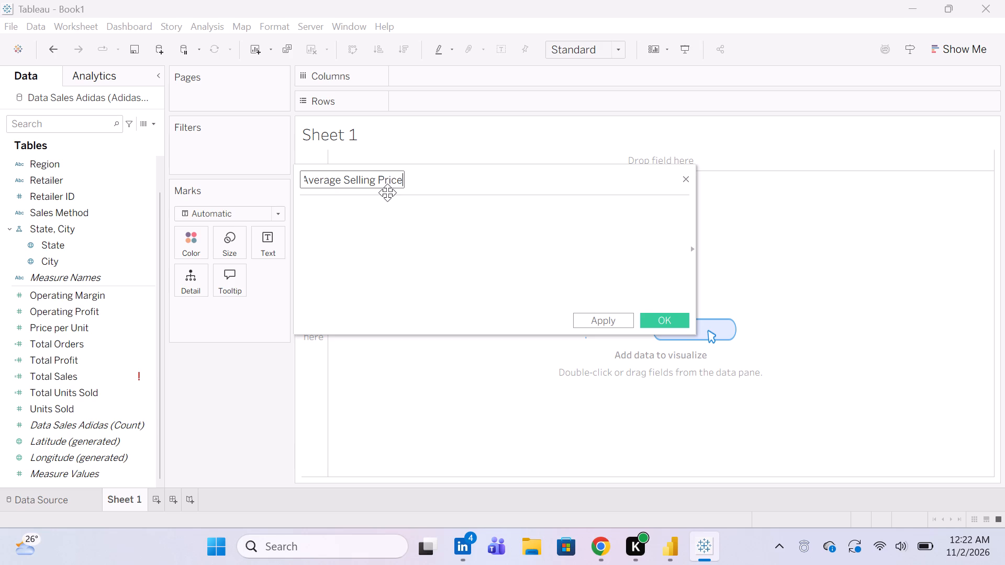
key(Return)
Define the Average Selling Price calculated field as AVG([Price per Unit]), apply it and save the field.
click(375, 214)
text(AVG)
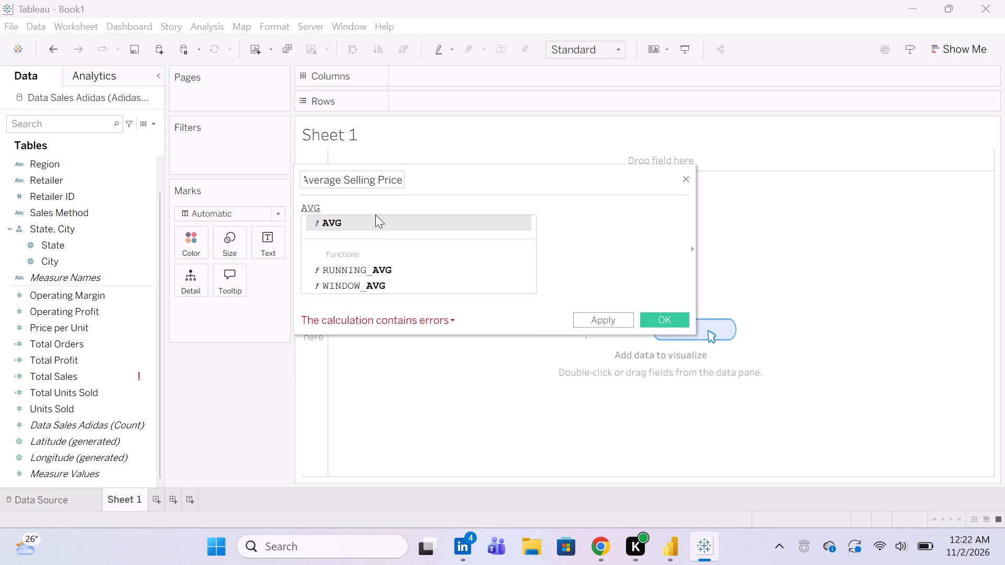
key(shift+parenleft)
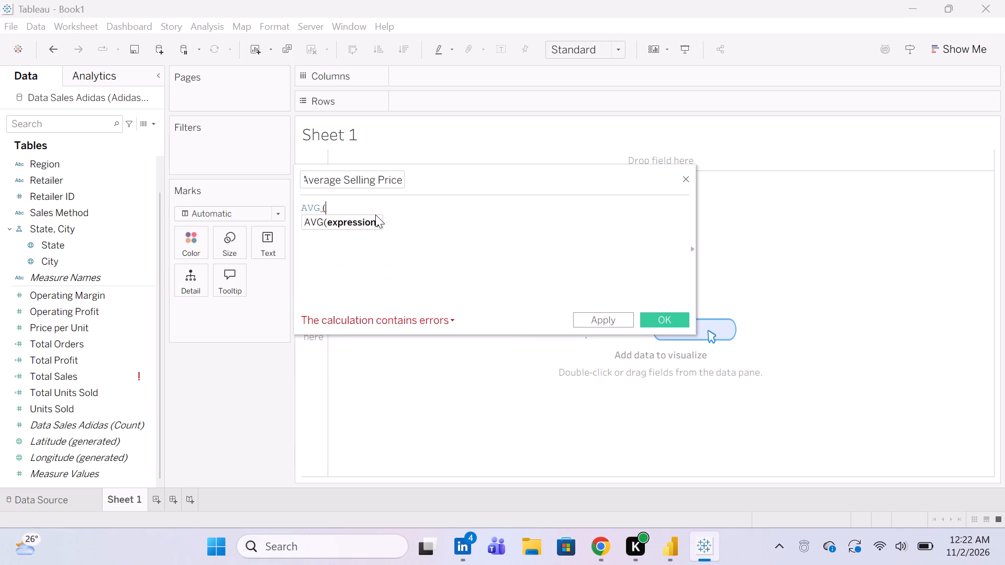
key(bracketleft)
key(shift+p)
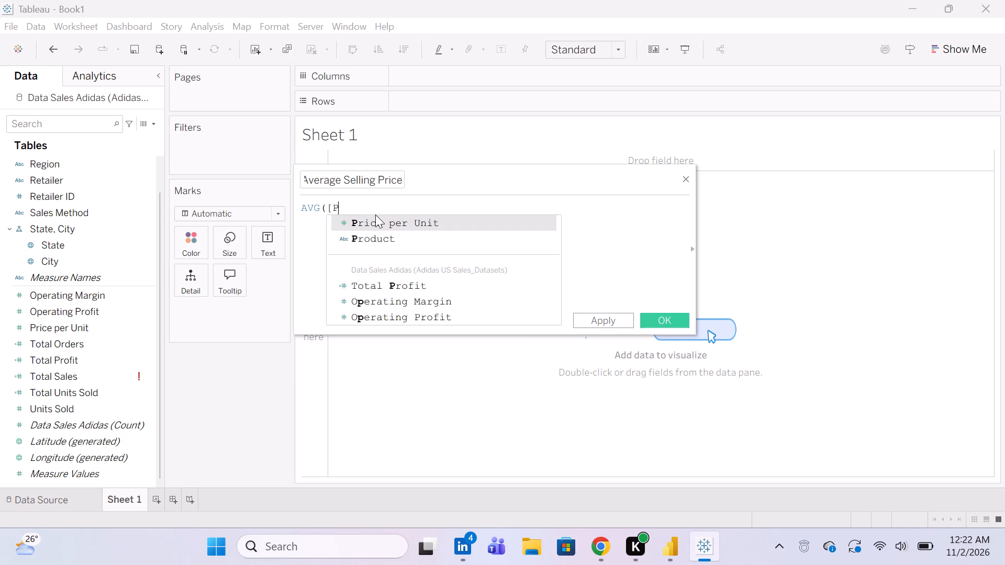
click(378, 220)
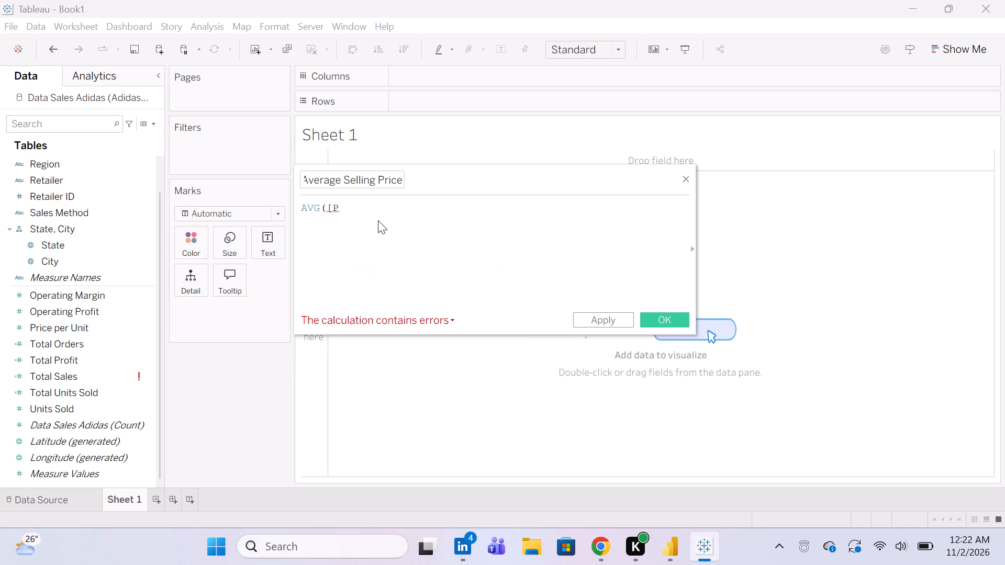
key(shift+parenright)
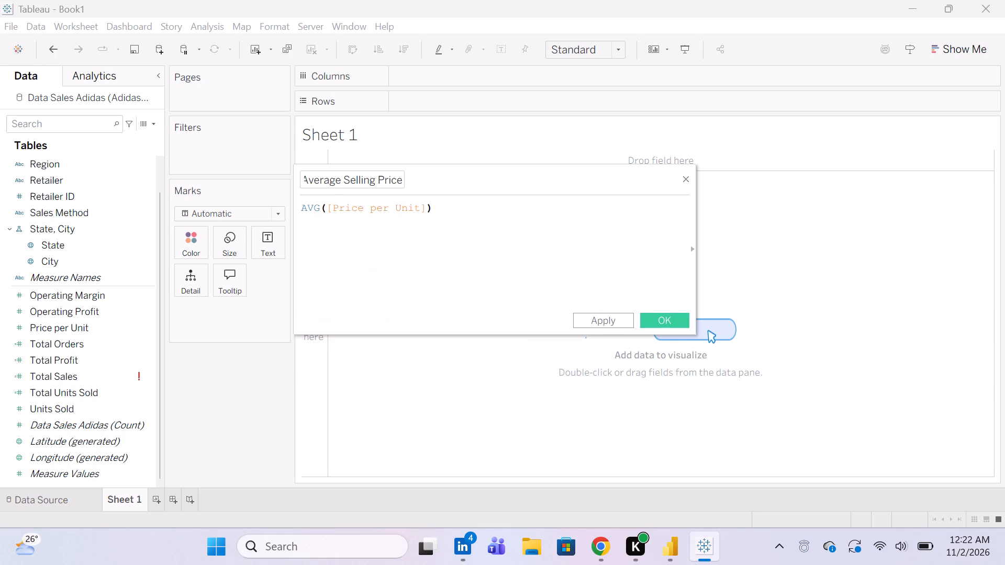
click(598, 317)
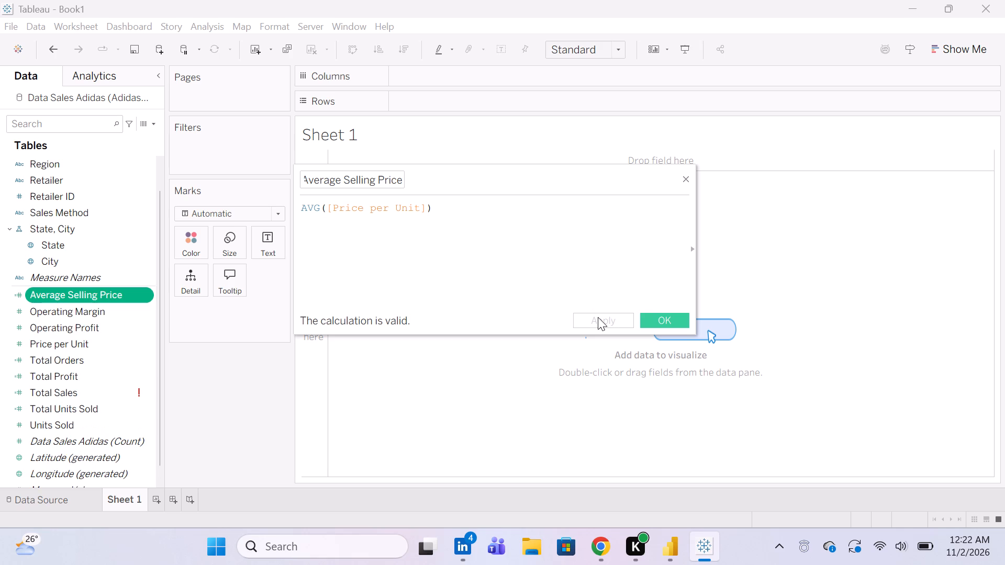
click(654, 318)
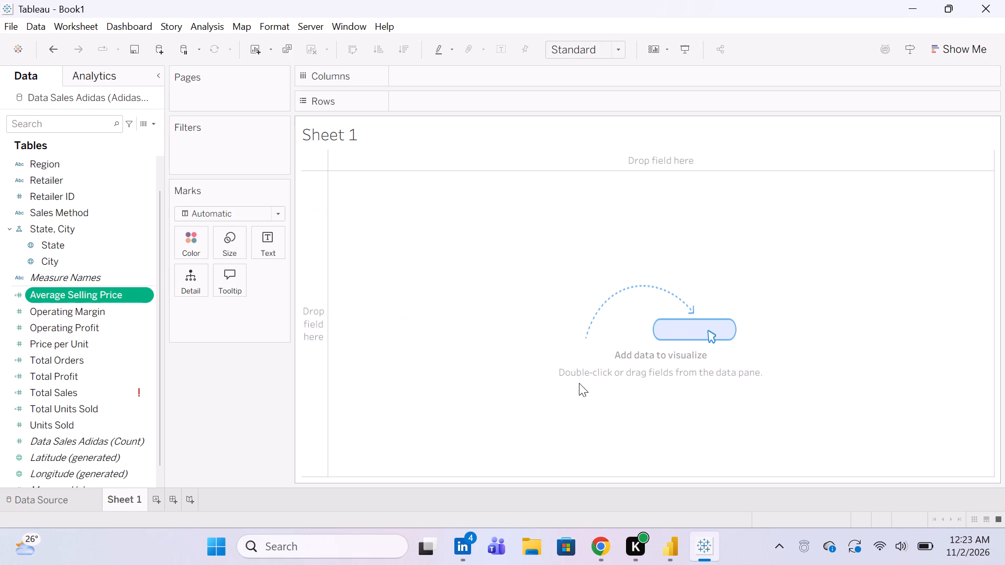
Rename the Sheet 1 worksheet as Total Profit KPI.
click(136, 502)
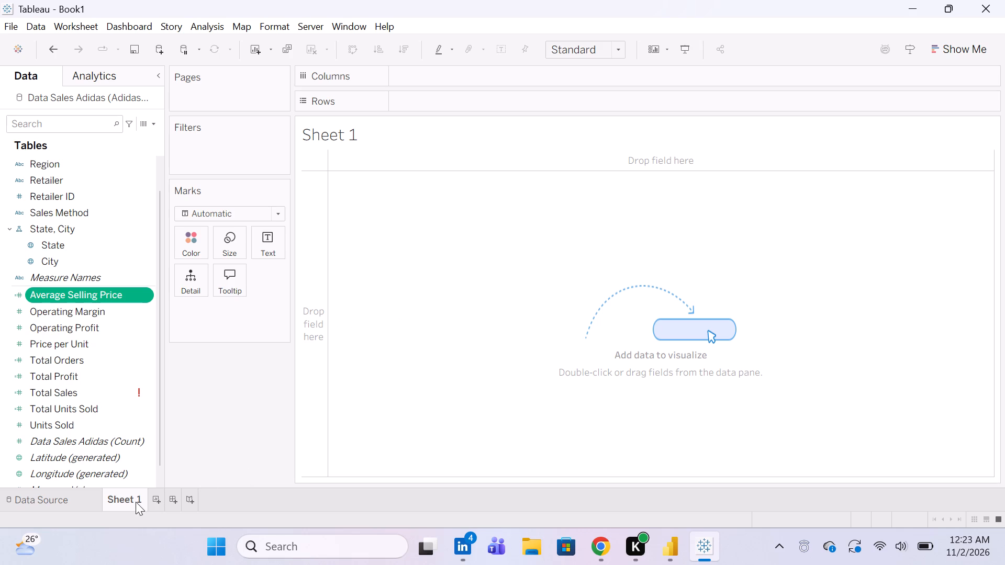
right_click(136, 502)
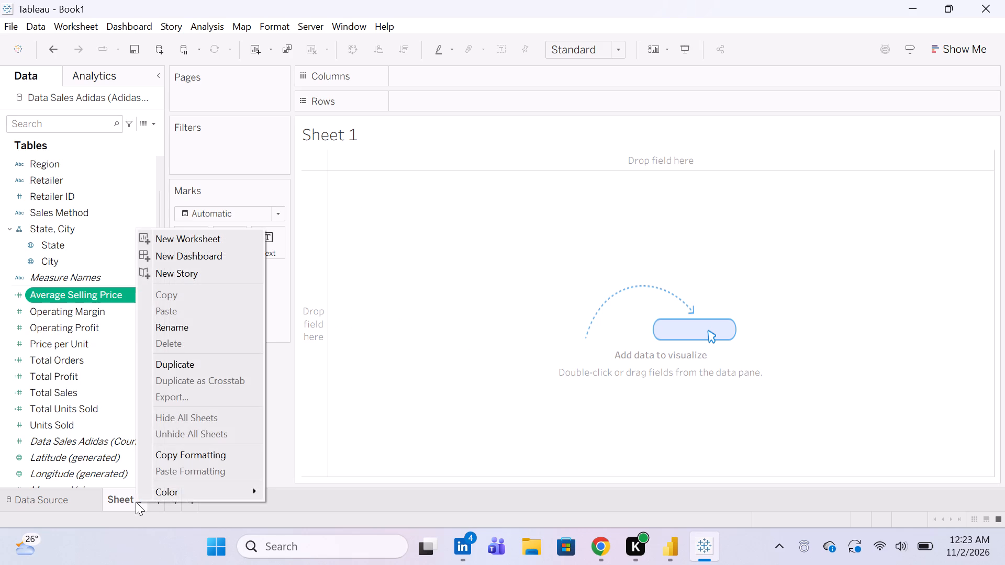
click(196, 324)
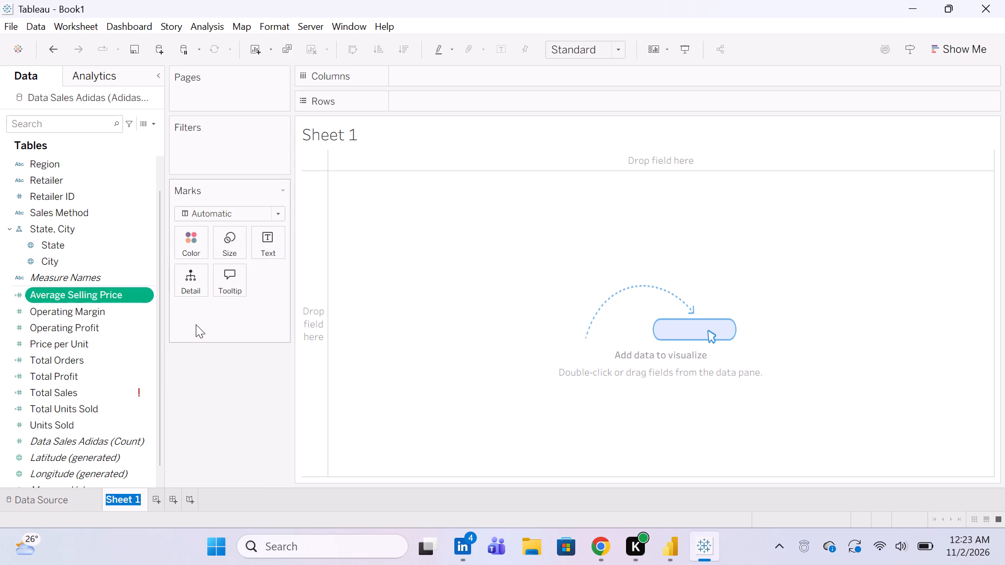
key(shift+t)
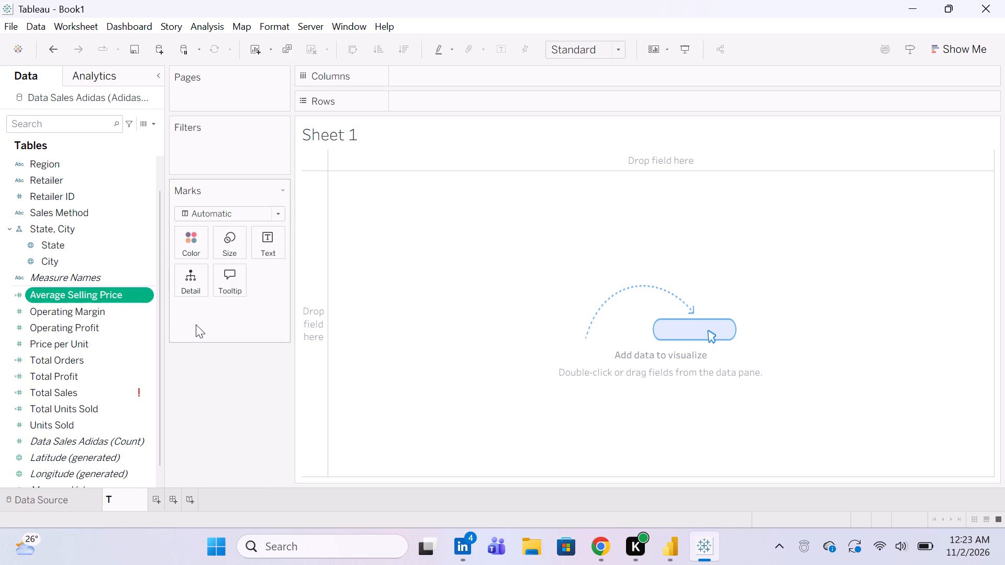
text(ota)
key(l)
key(space)
key(shift+p)
text(ro)
text(fit)
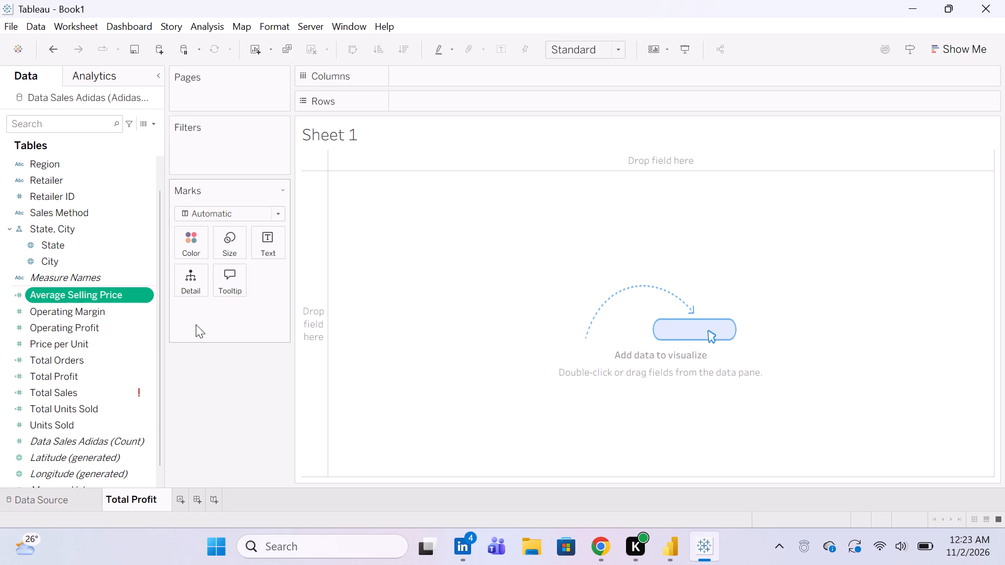
key(space)
text(KPI)
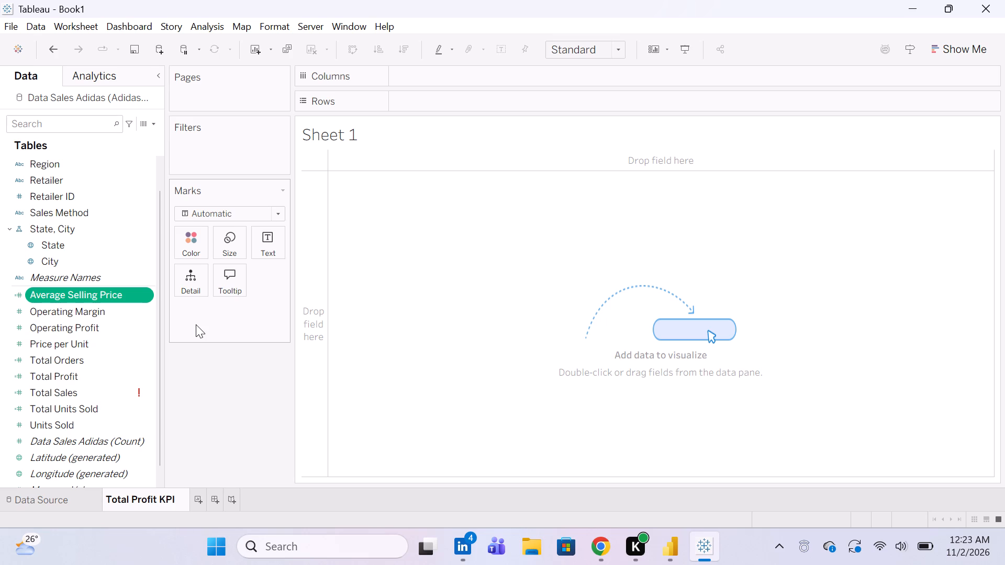
key(Return)
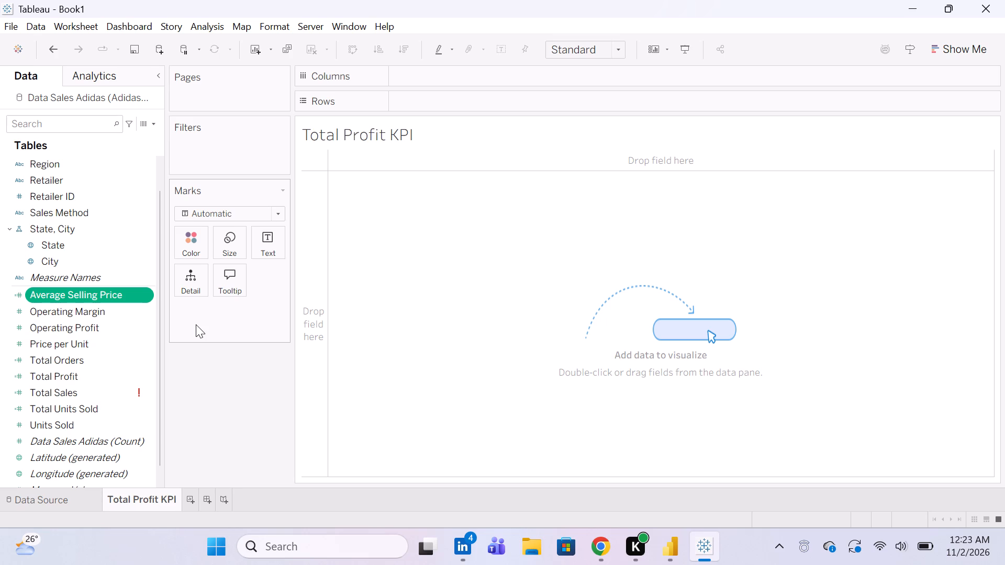
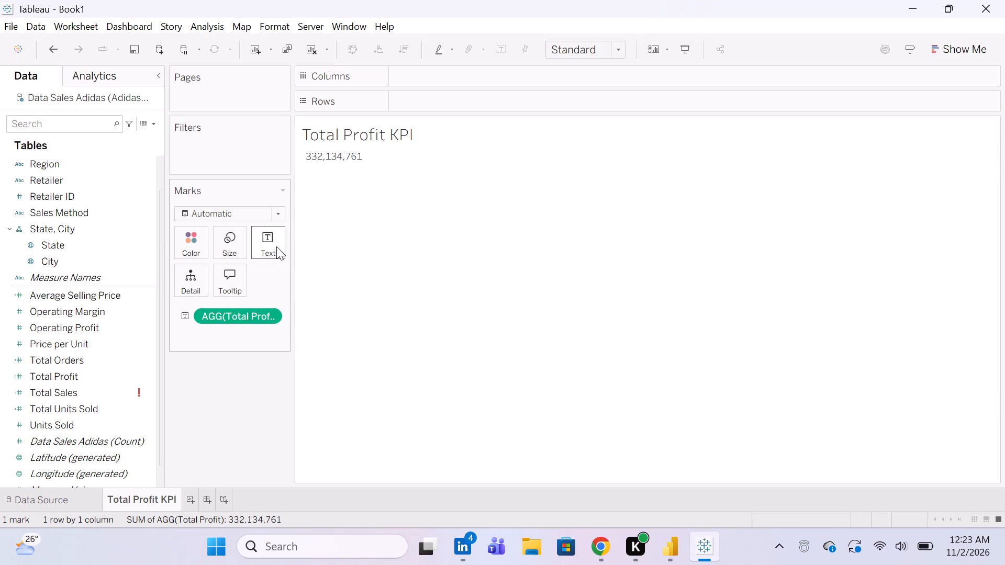
Switch the Total Profit field on the Total Profit KPI sheet from the Text encoding to Size.
right_click(264, 247)
click(279, 216)
click(279, 216)
click(191, 314)
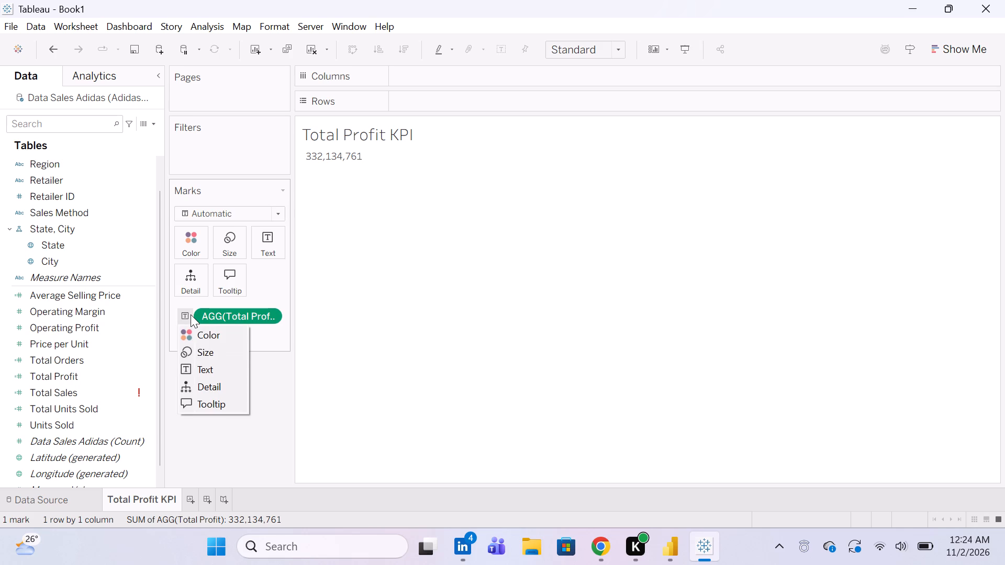
click(199, 351)
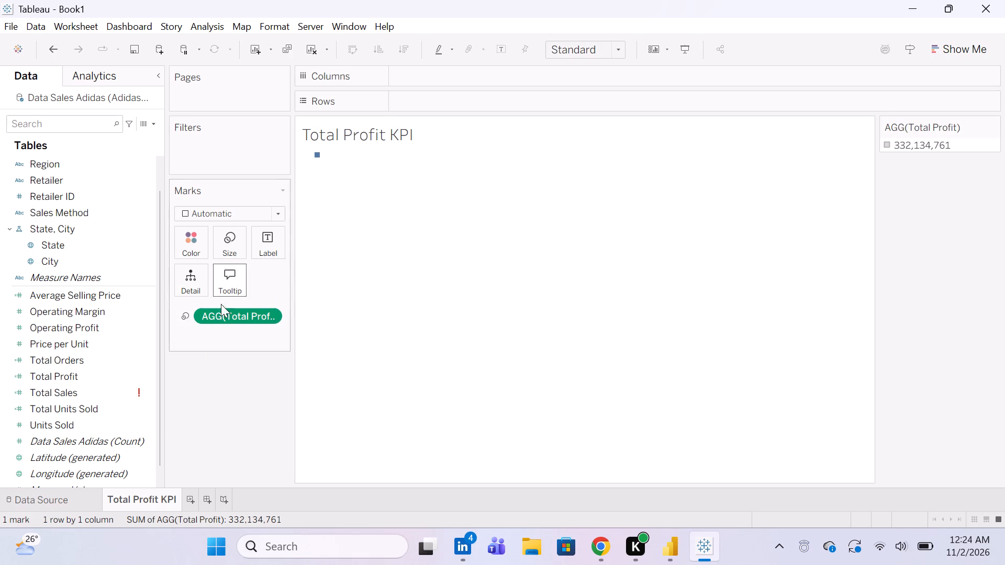
click(189, 318)
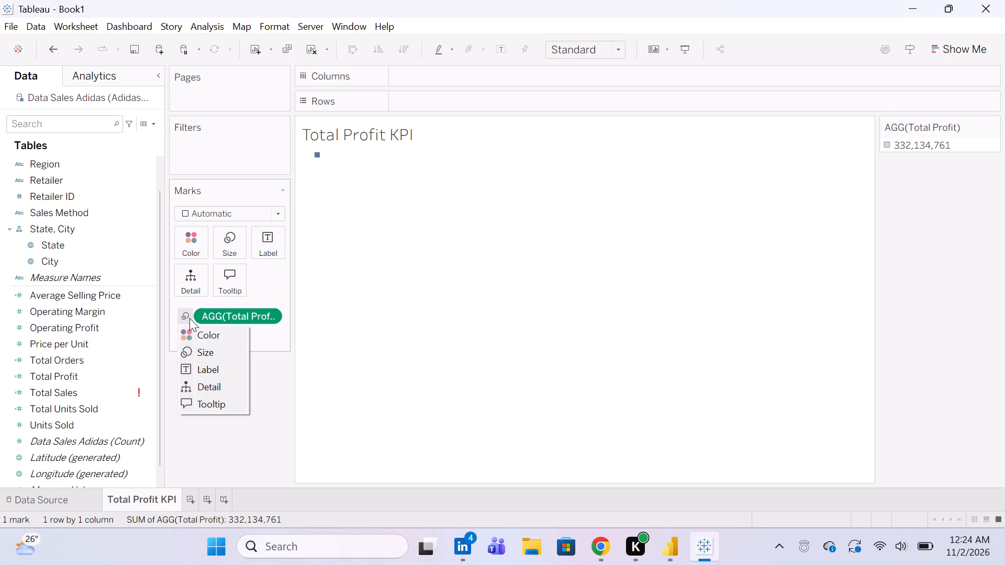
click(199, 358)
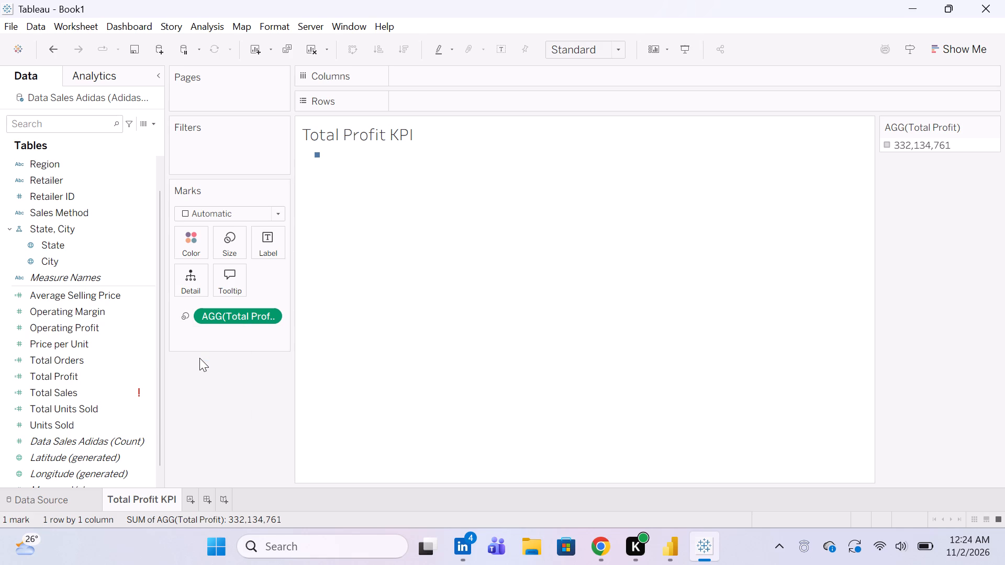
double_click(187, 315)
click(187, 315)
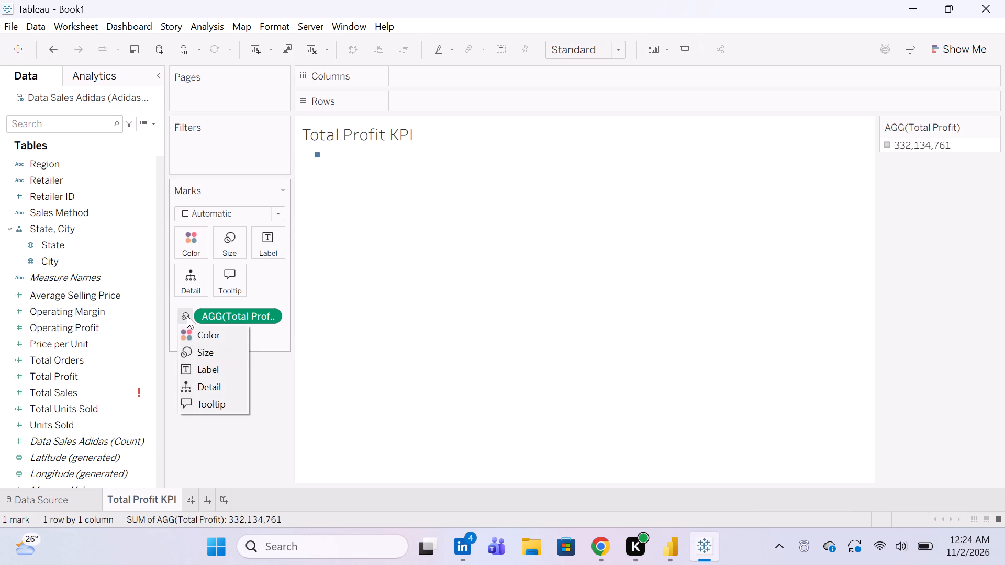
click(200, 359)
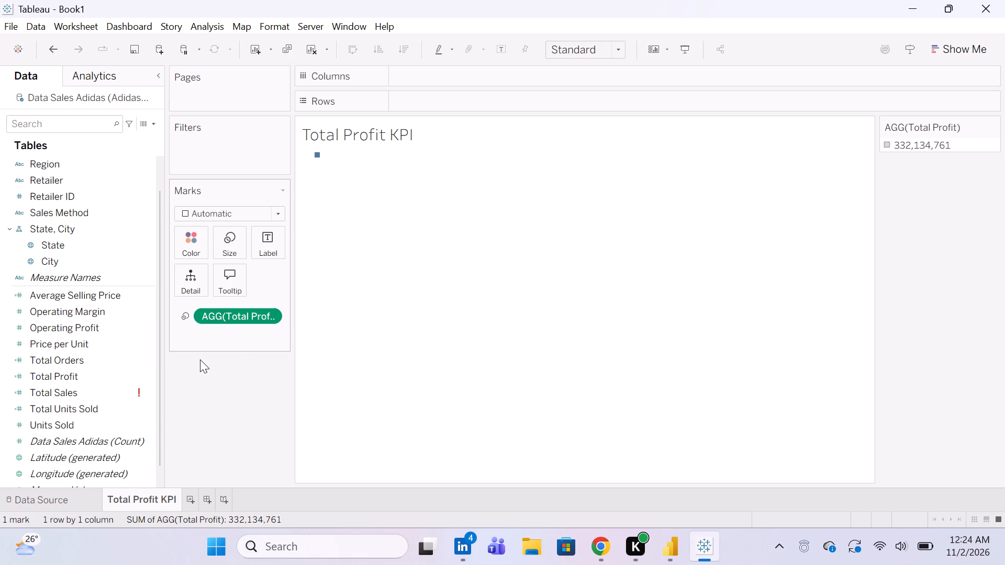
Enlarge the Total Profit KPI mark to about three quarters of the size range.
click(230, 245)
drag(242, 277, 294, 282)
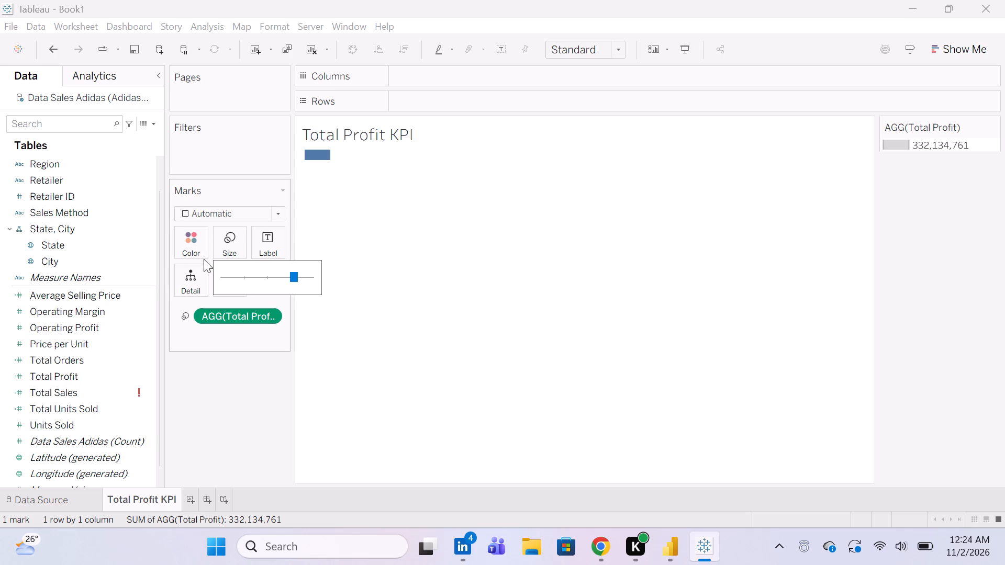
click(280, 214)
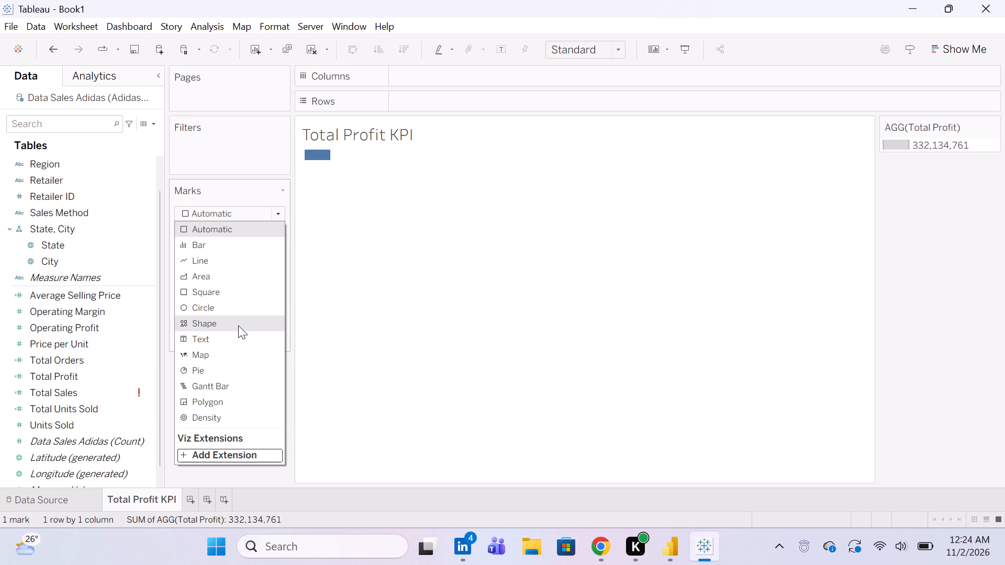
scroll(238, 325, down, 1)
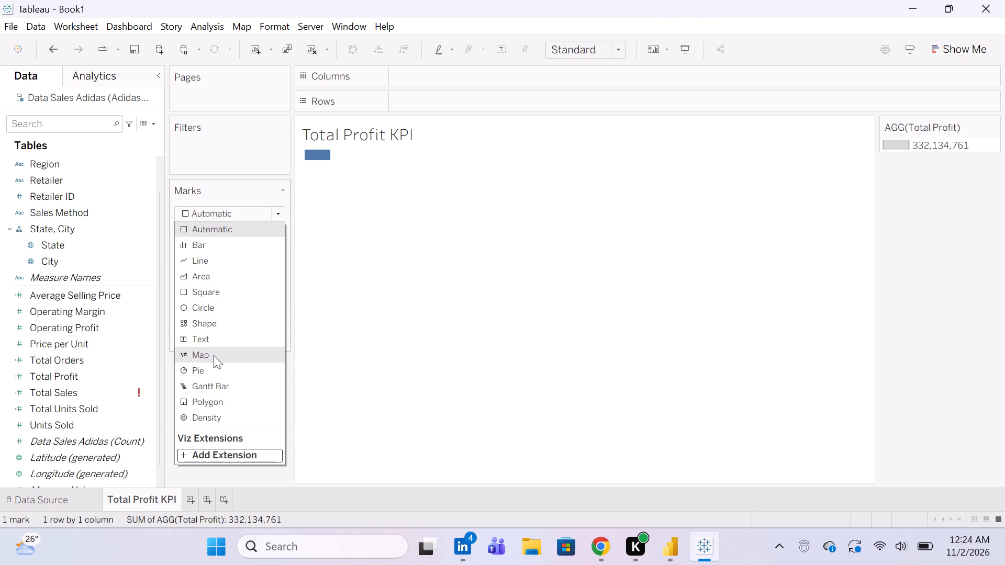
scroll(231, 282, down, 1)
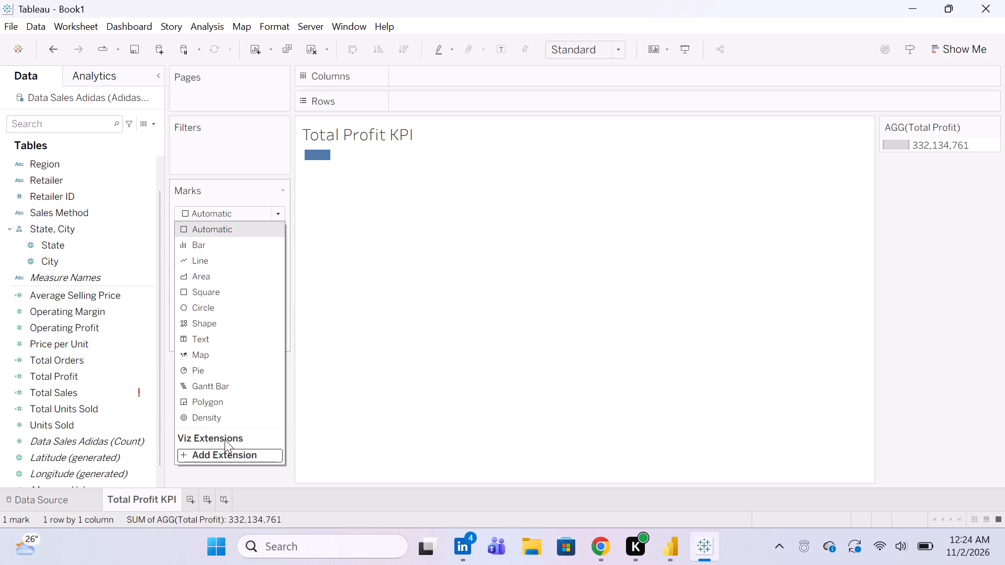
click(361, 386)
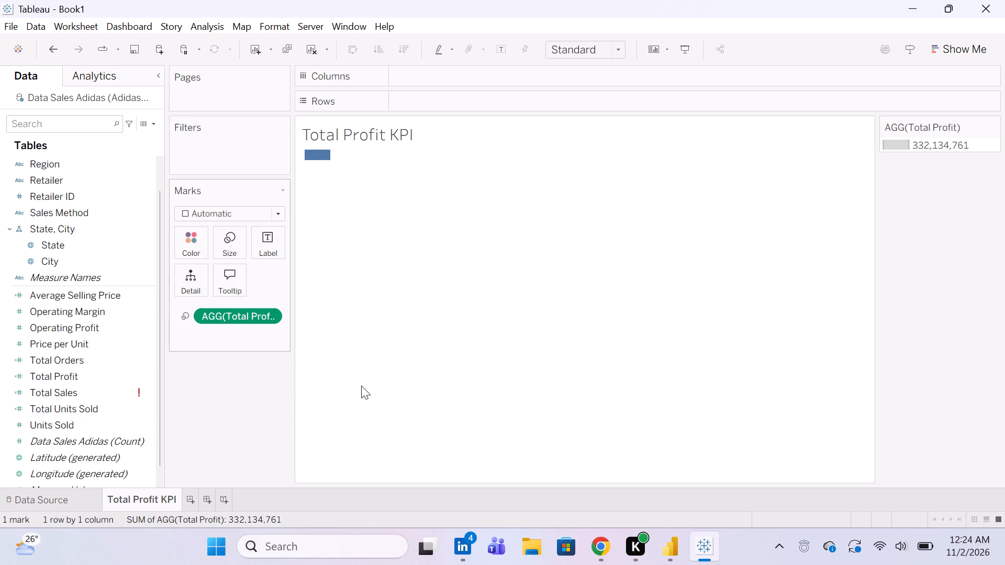
Set the mark label font size to 12 pt on the Total Profit KPI sheet, keeping the Tableau Book typeface.
click(272, 256)
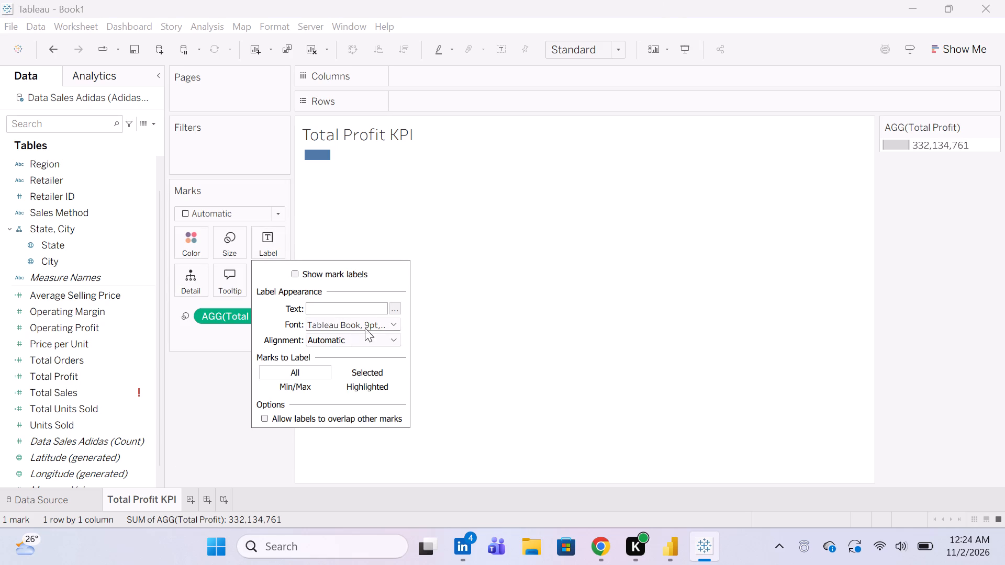
click(389, 328)
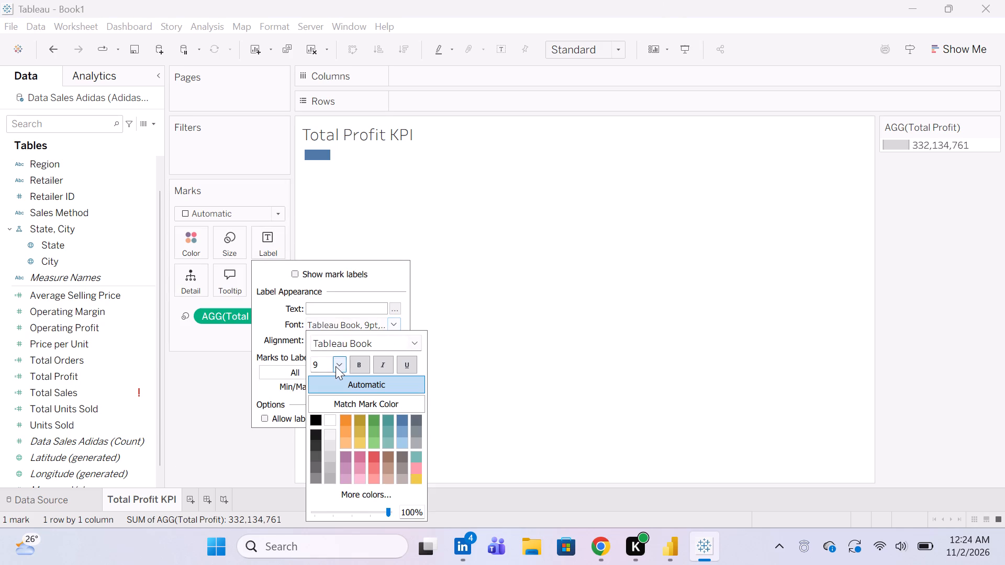
click(336, 367)
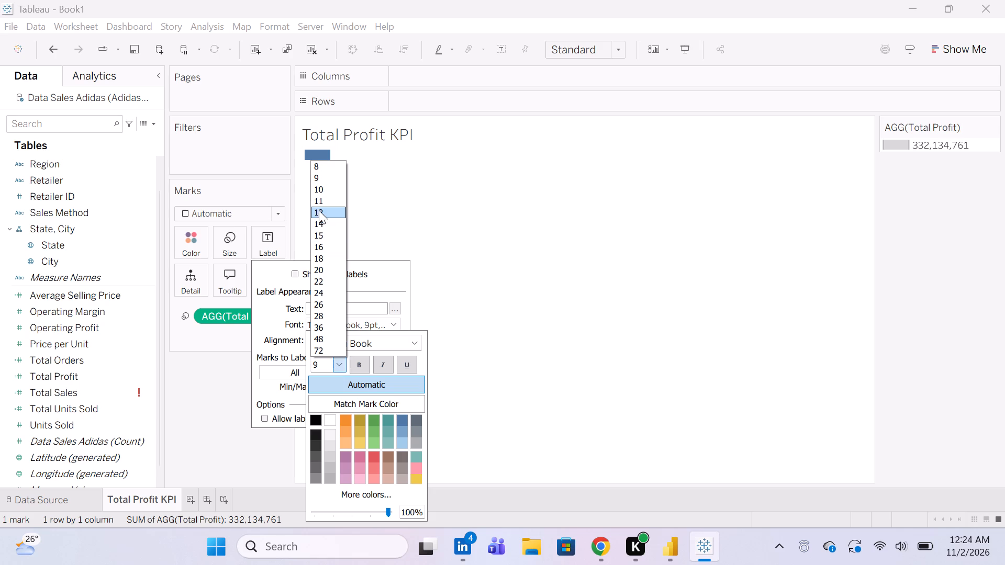
click(319, 210)
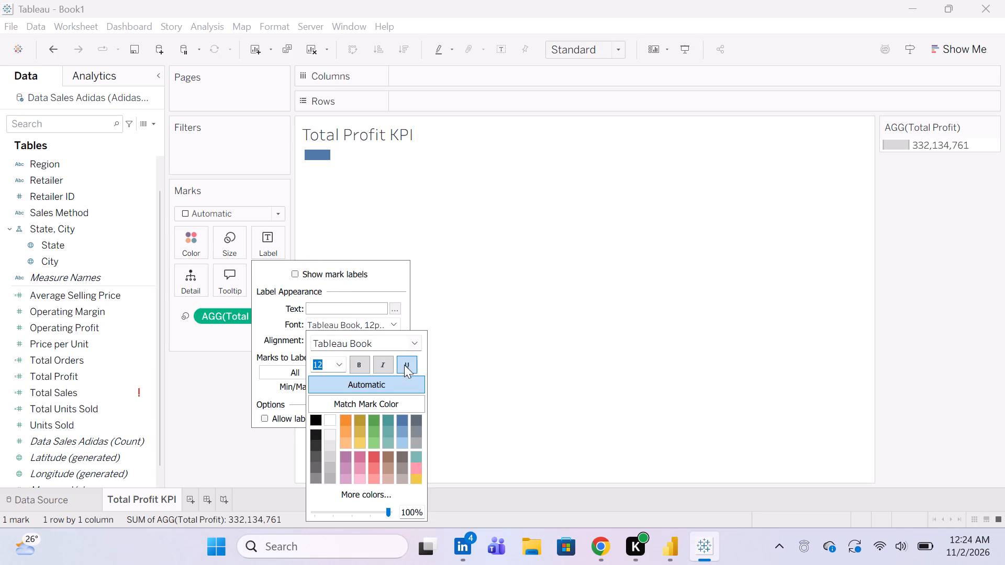
scroll(379, 392, down, 1)
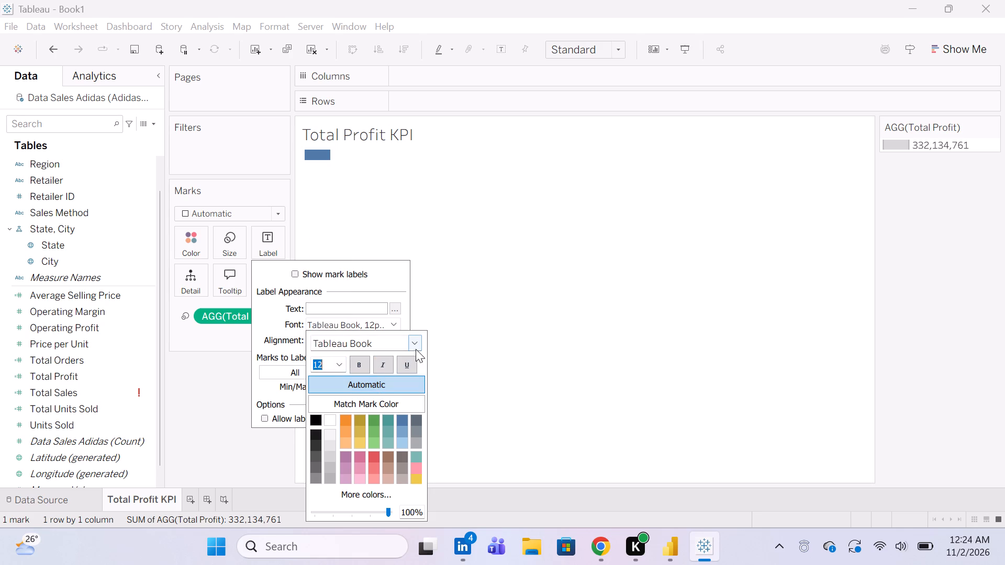
click(416, 345)
click(416, 345)
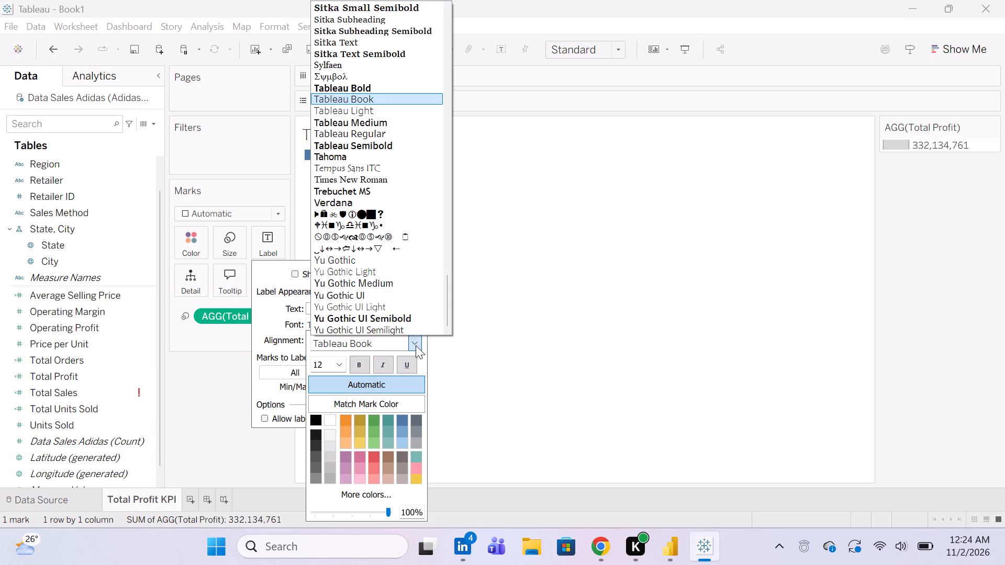
click(515, 347)
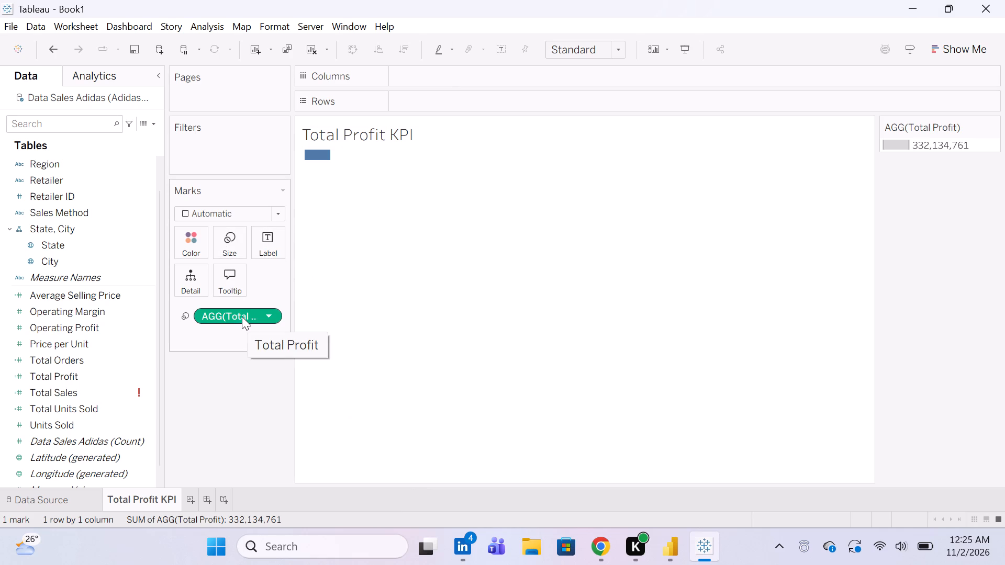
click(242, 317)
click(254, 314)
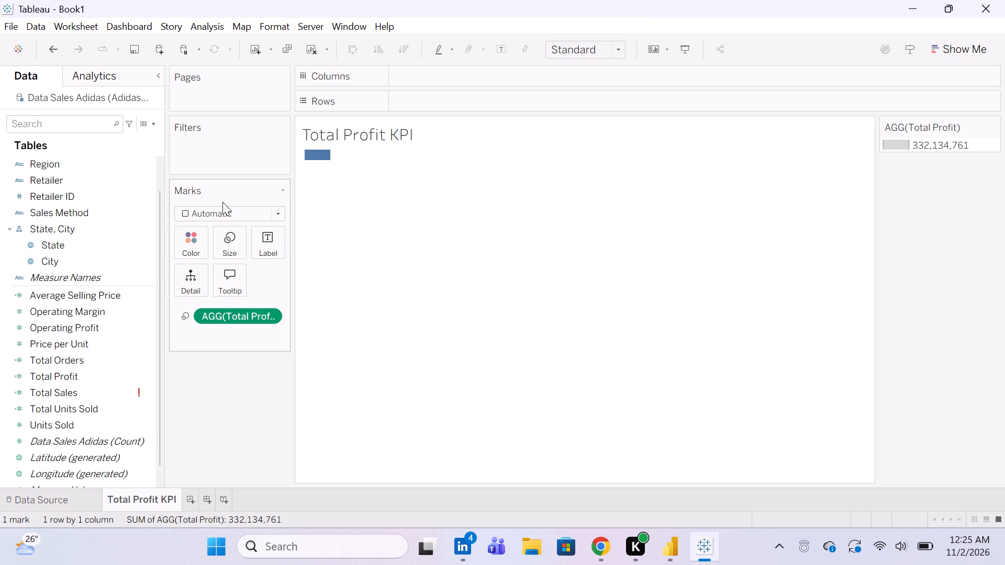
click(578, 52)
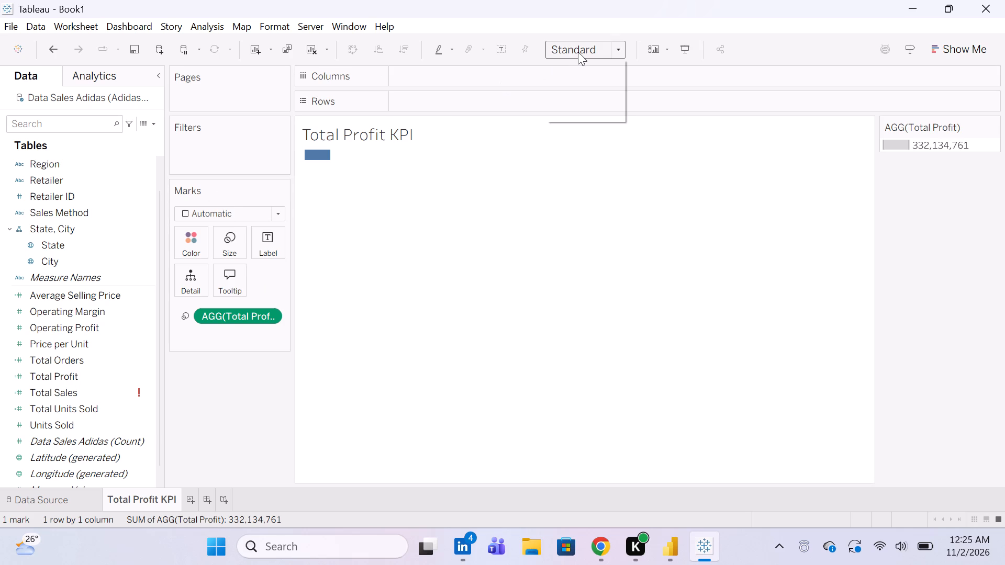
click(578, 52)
Add a new worksheet and name it Units Sold KPI.
click(190, 499)
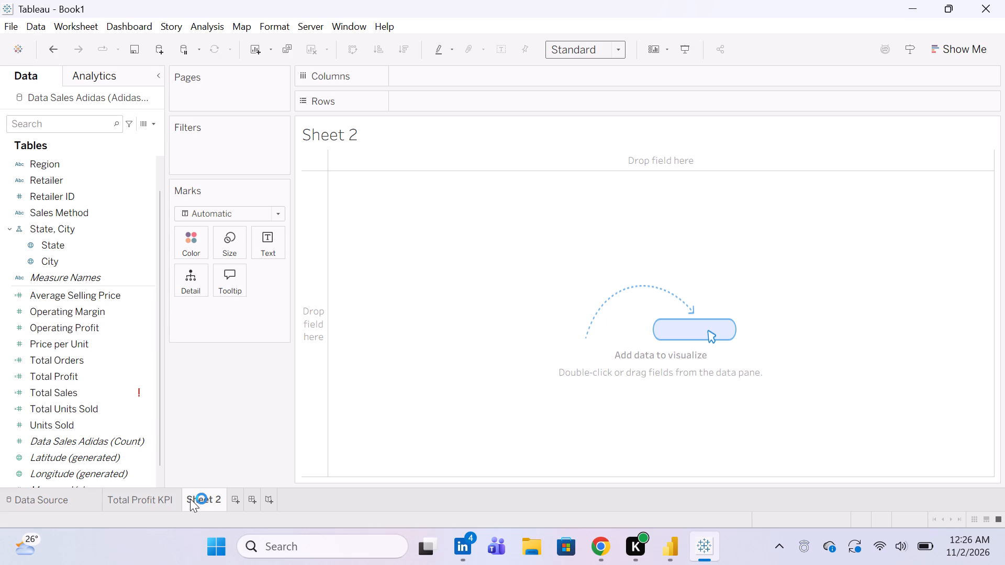
right_click(190, 499)
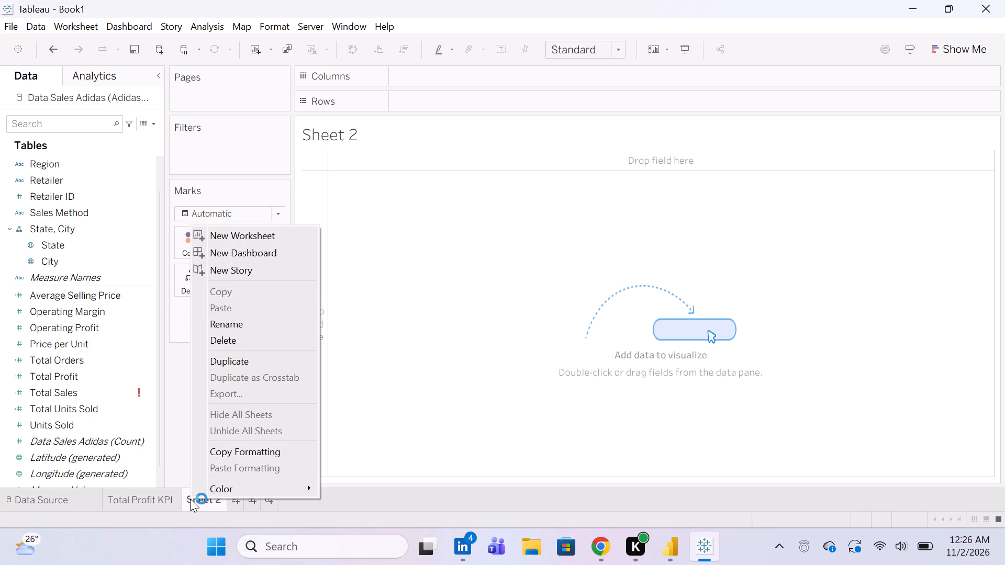
click(253, 315)
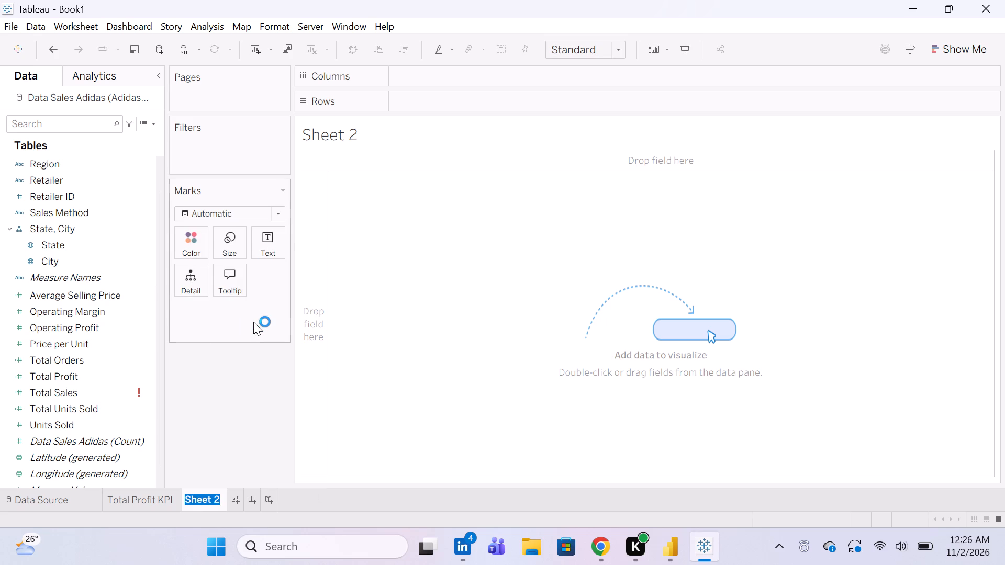
key(shift+u)
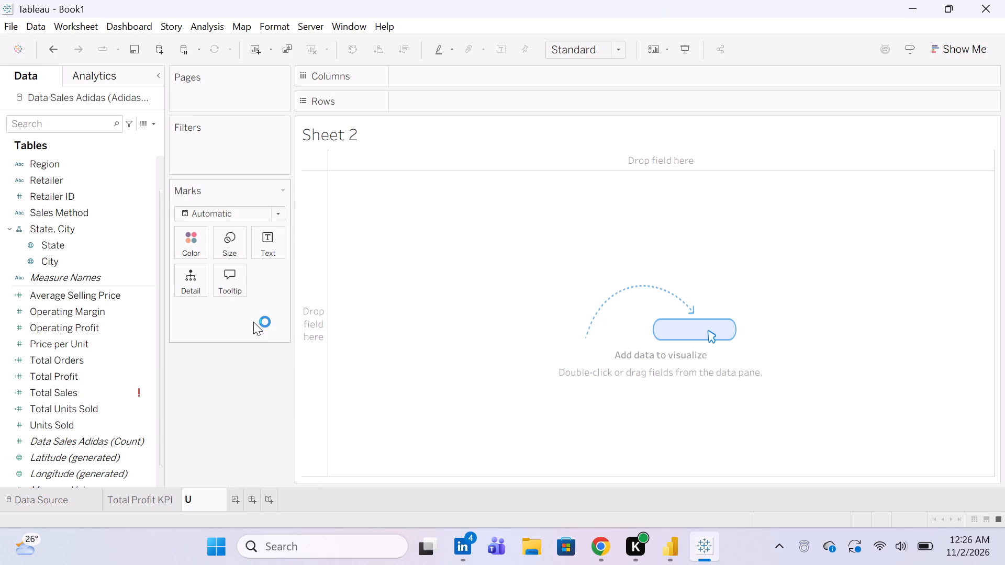
key(b)
key(BackSpace)
text(nits)
key(space)
text(So)
text(ld)
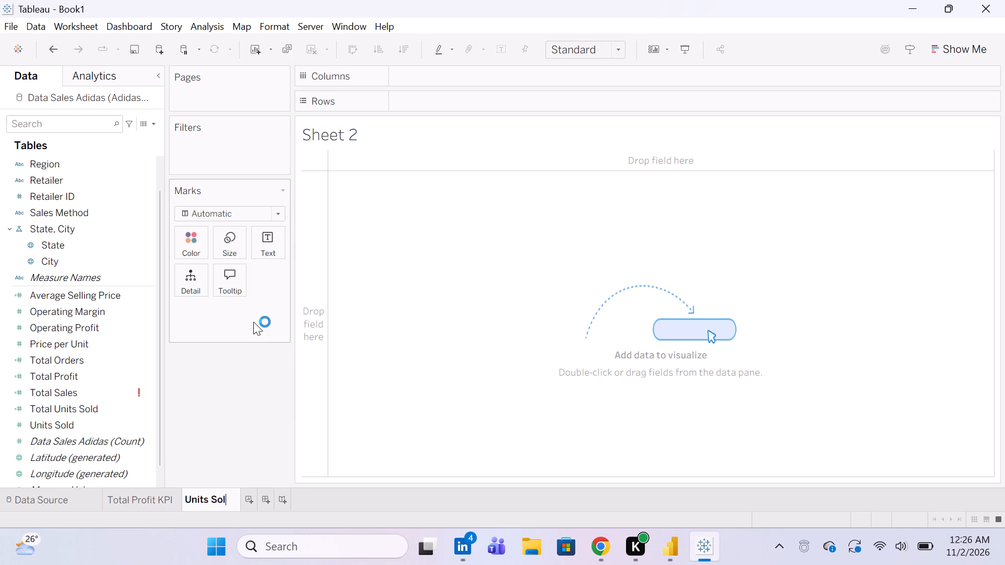
key(space)
text(KPI)
key(Return)
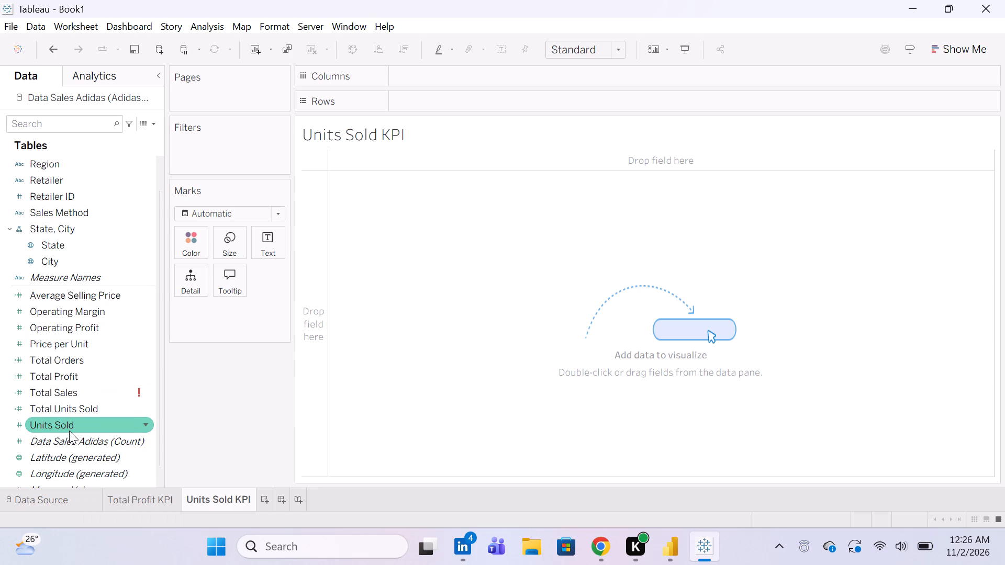
Place the Units Sold measure on the Text mark of the Units Sold KPI sheet.
drag(69, 431, 249, 239)
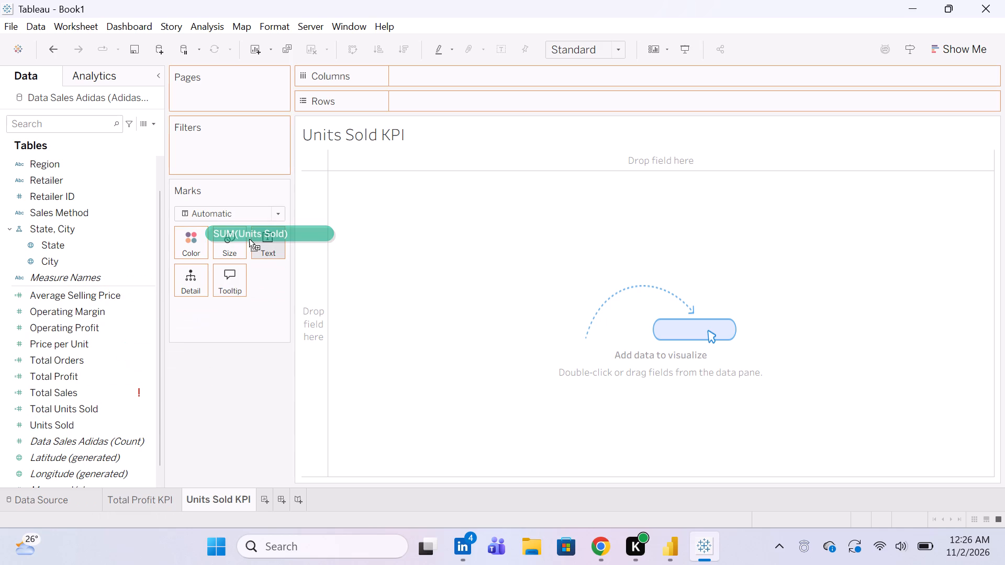
drag(249, 239, 258, 241)
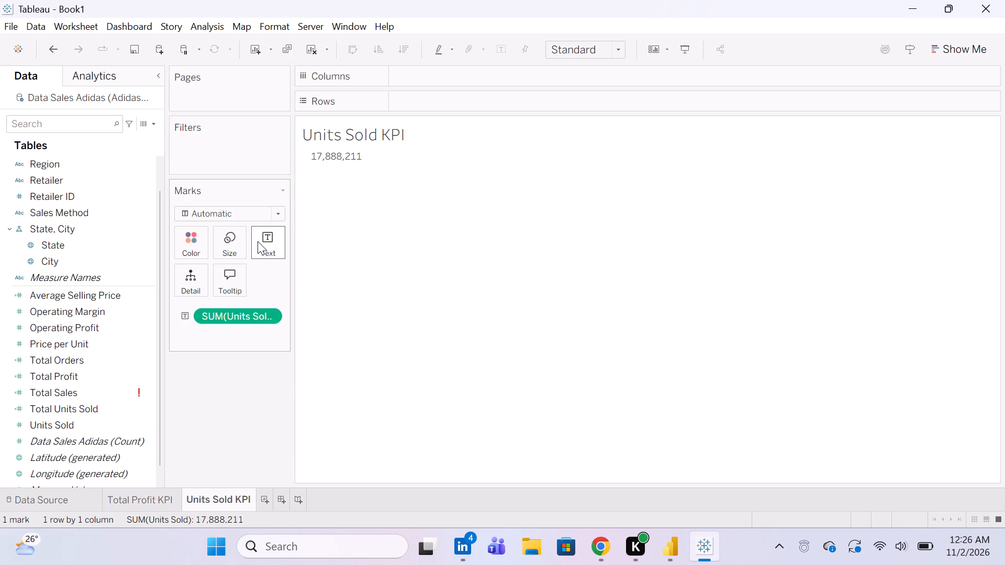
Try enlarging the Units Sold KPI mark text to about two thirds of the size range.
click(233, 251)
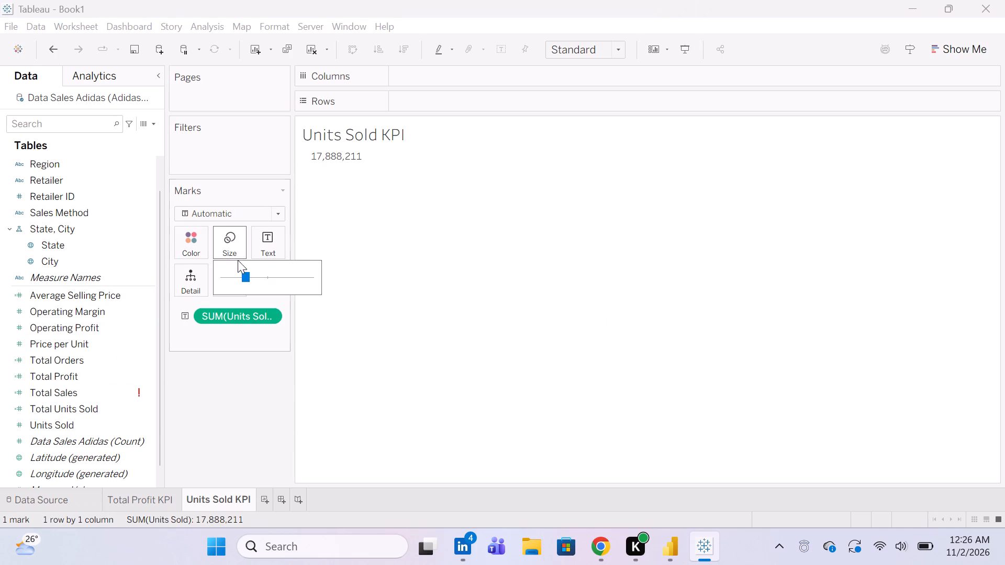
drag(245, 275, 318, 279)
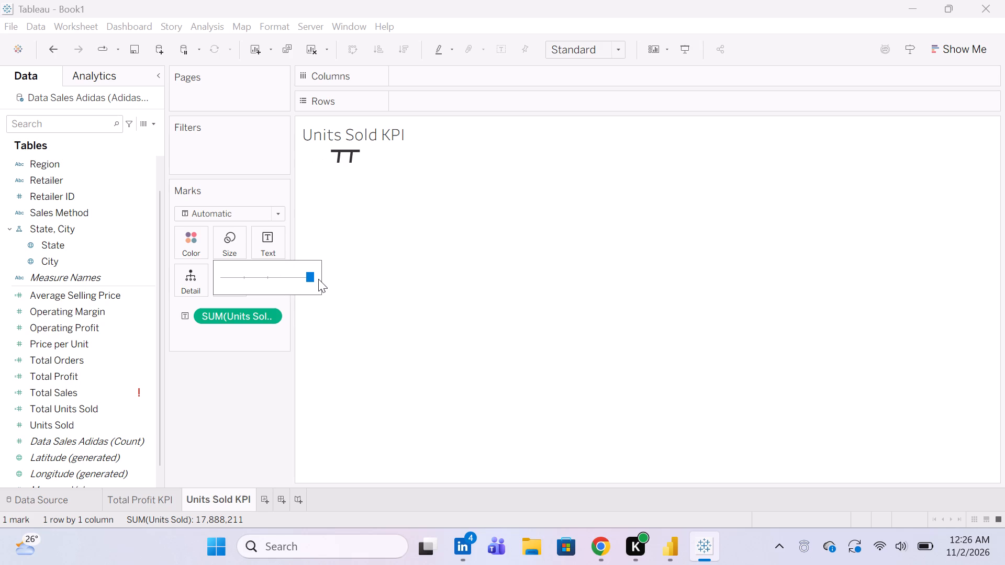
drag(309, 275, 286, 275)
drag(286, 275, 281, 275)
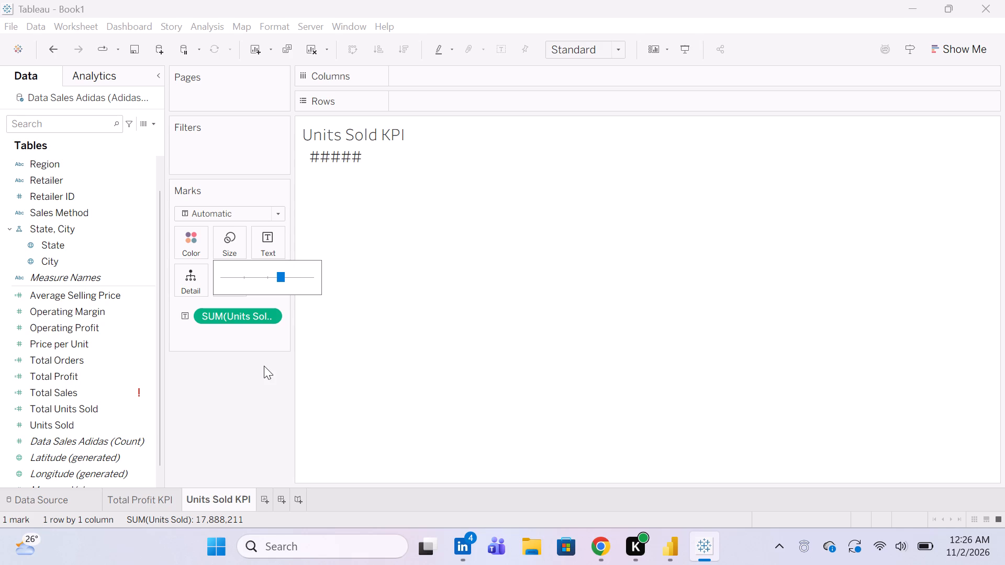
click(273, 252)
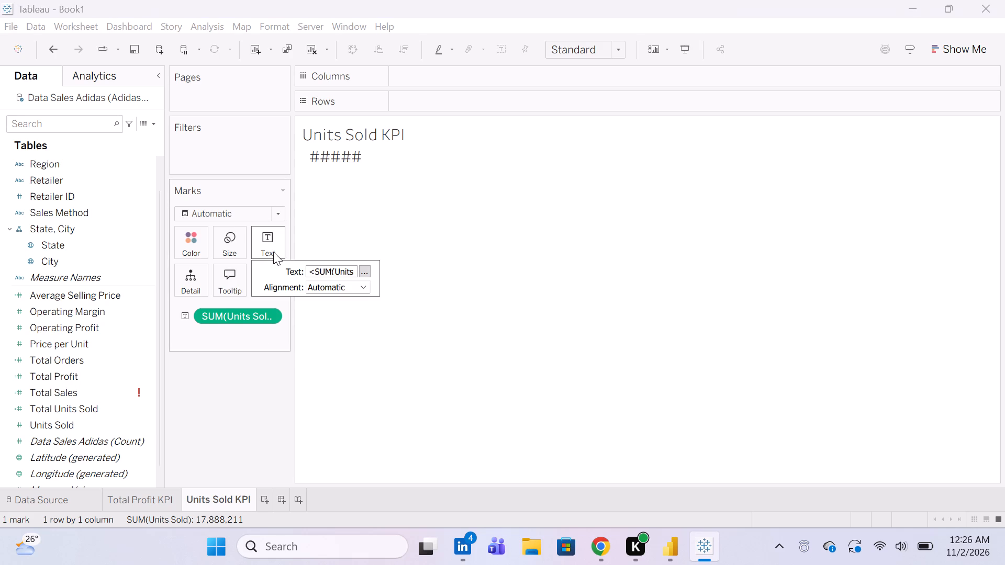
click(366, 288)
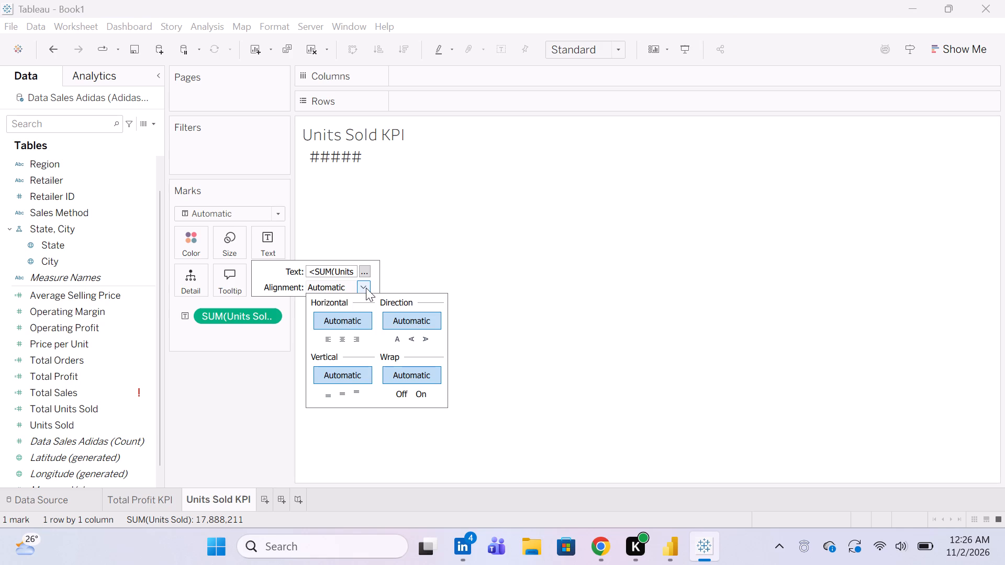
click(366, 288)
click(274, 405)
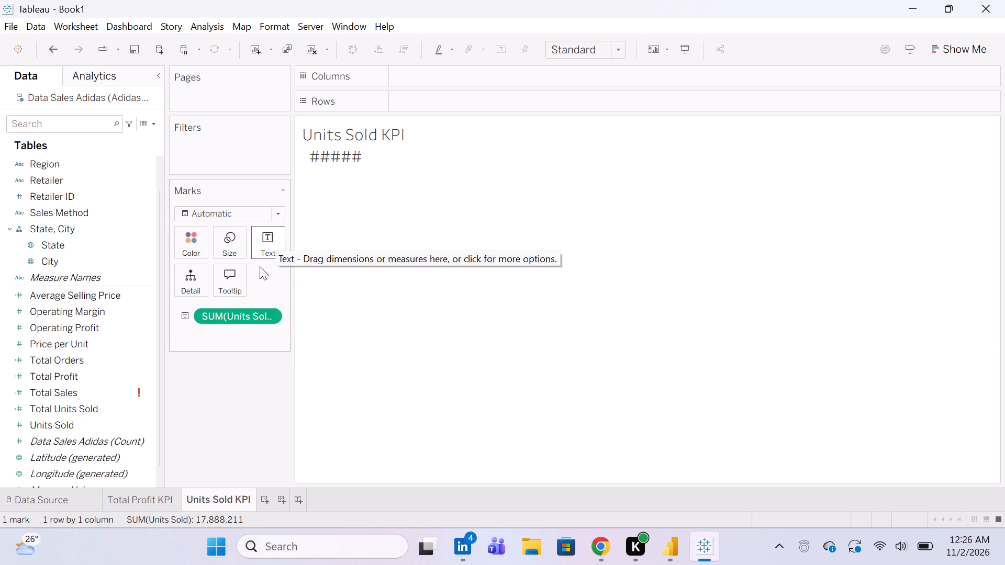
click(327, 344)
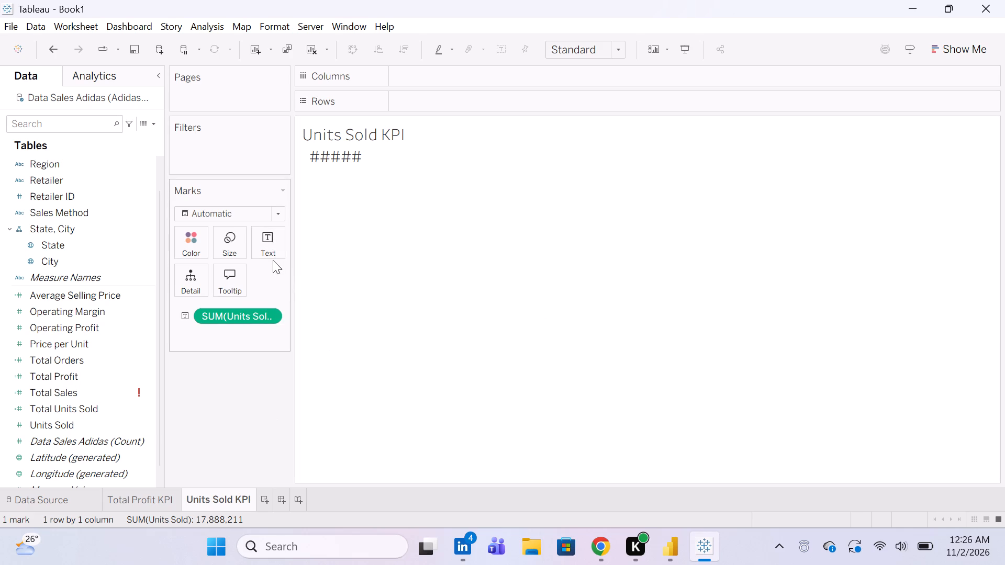
Set the Units Sold KPI mark size slightly below the midpoint of the size range, at about 40 percent.
click(228, 253)
drag(282, 278, 228, 267)
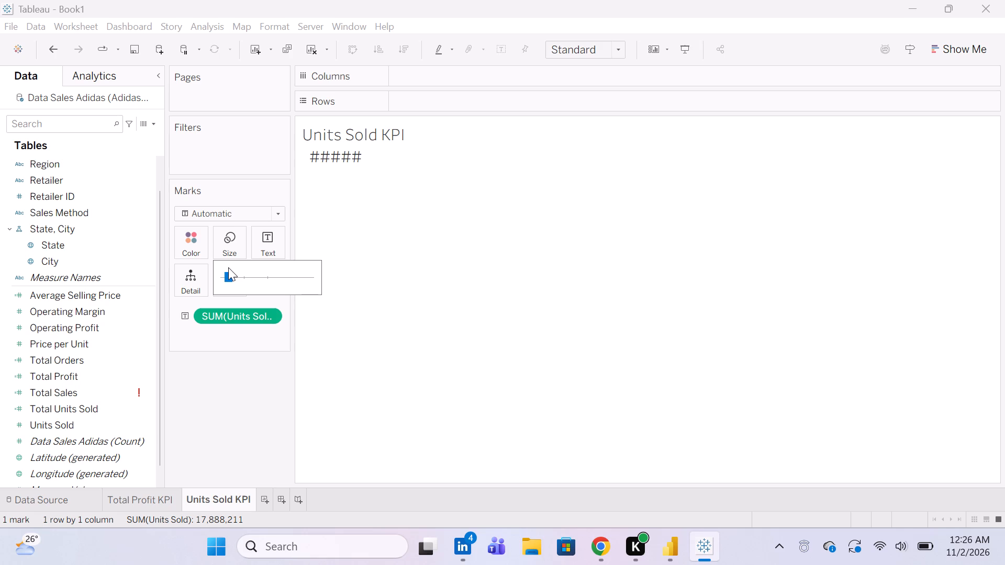
drag(228, 267, 246, 274)
drag(246, 274, 246, 274)
drag(230, 277, 237, 279)
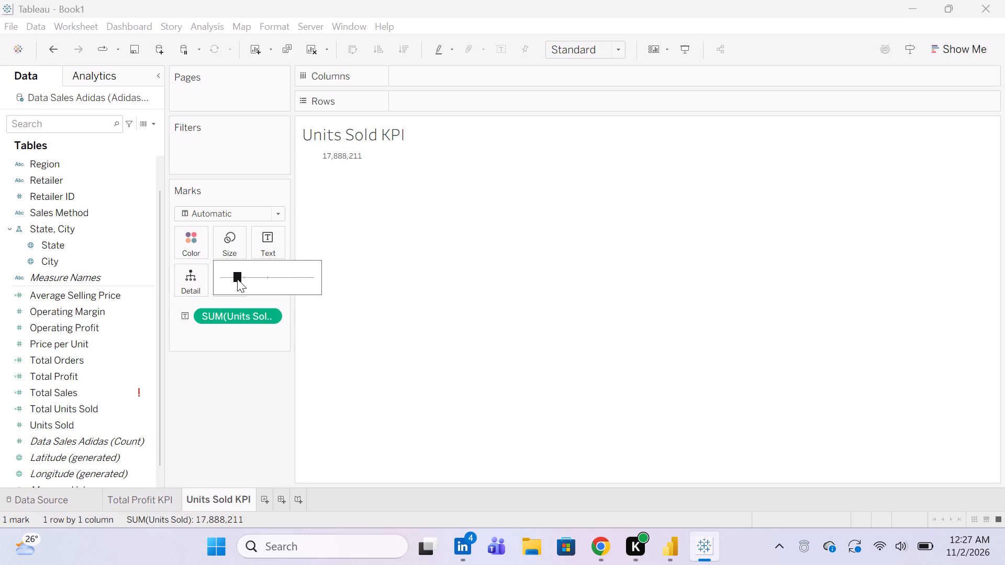
drag(237, 279, 244, 278)
drag(244, 278, 244, 278)
drag(244, 278, 255, 281)
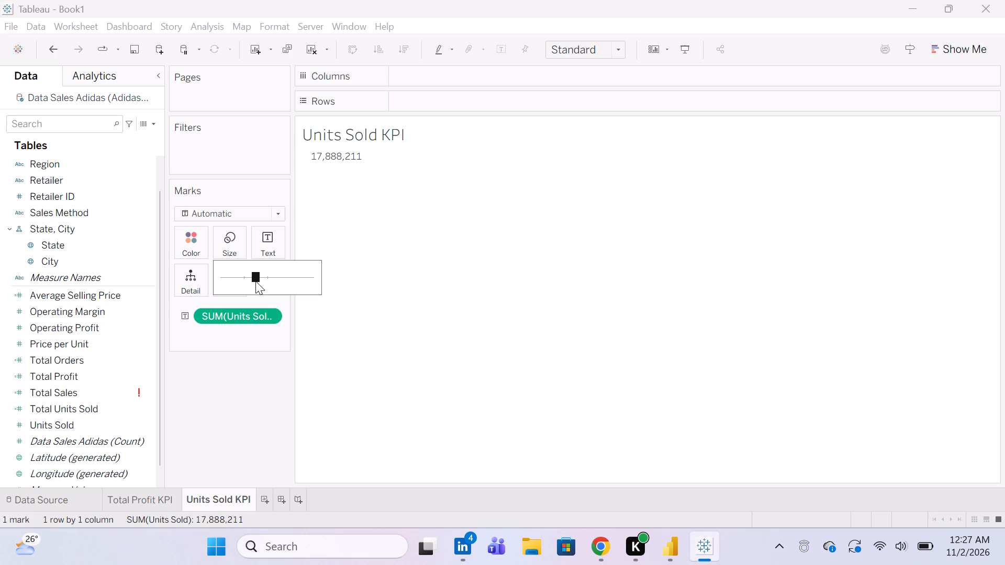
drag(257, 276, 265, 278)
click(265, 278)
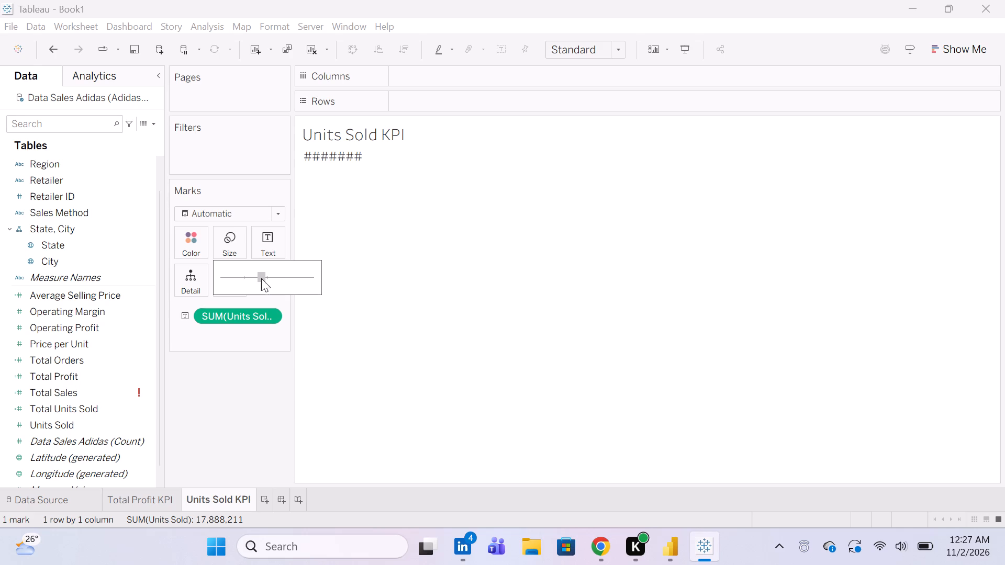
click(261, 278)
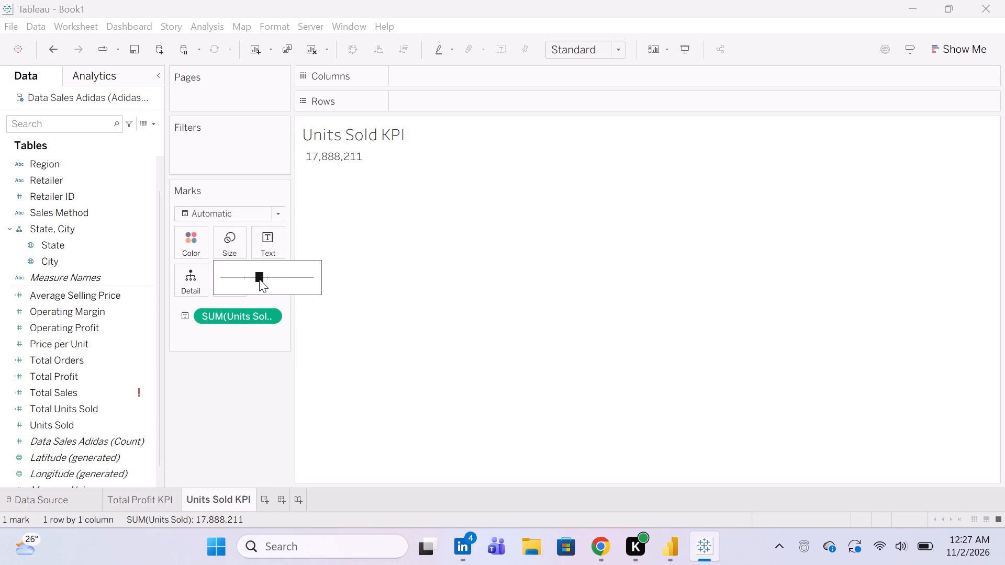
click(348, 343)
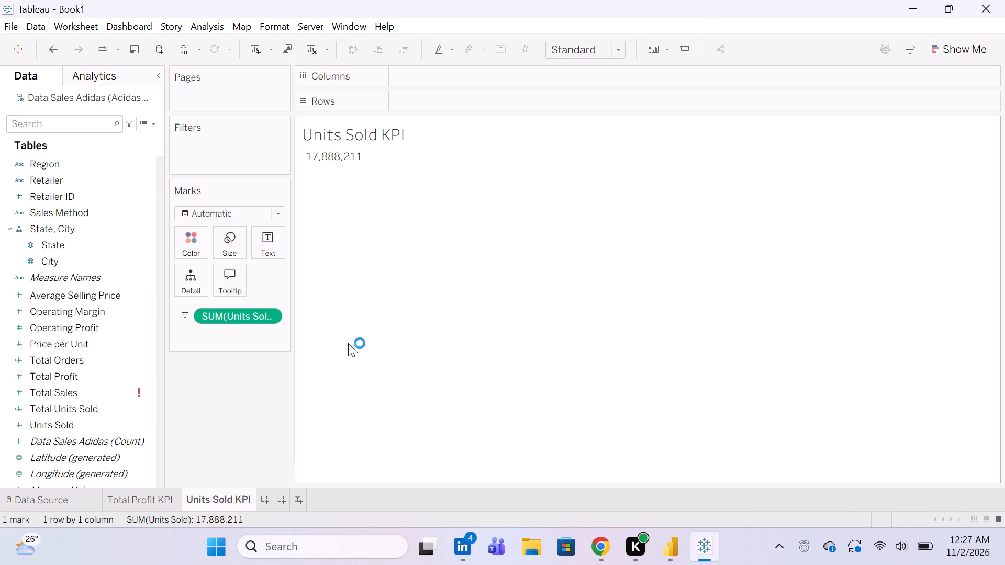
Add a new worksheet and name it Region Wise Sales.
click(264, 501)
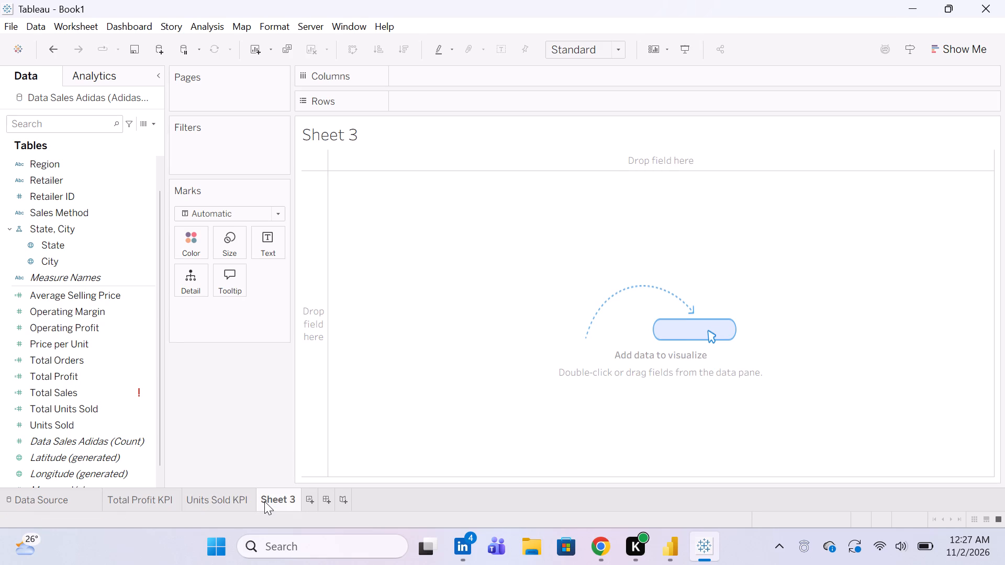
right_click(264, 501)
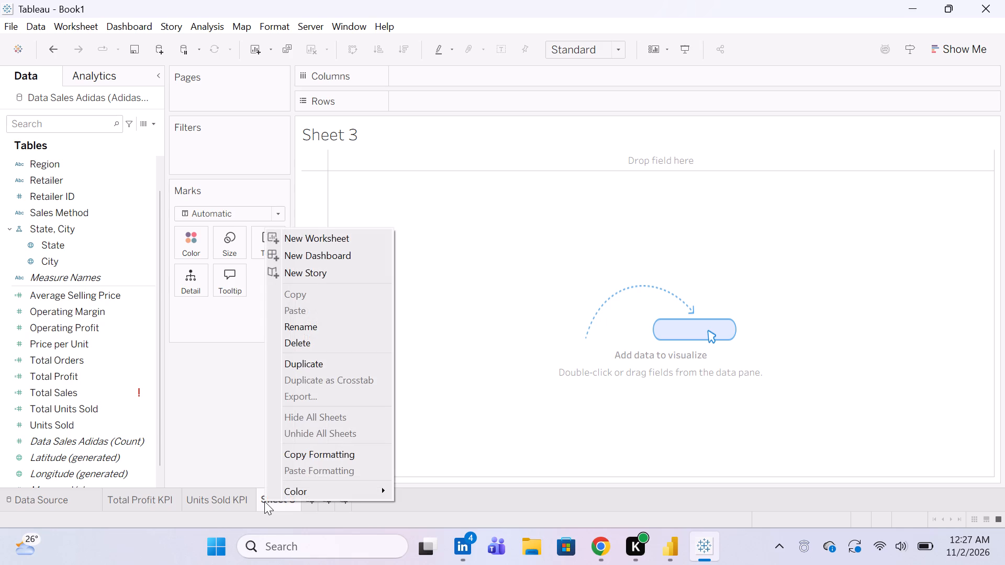
click(312, 332)
key(shift+r)
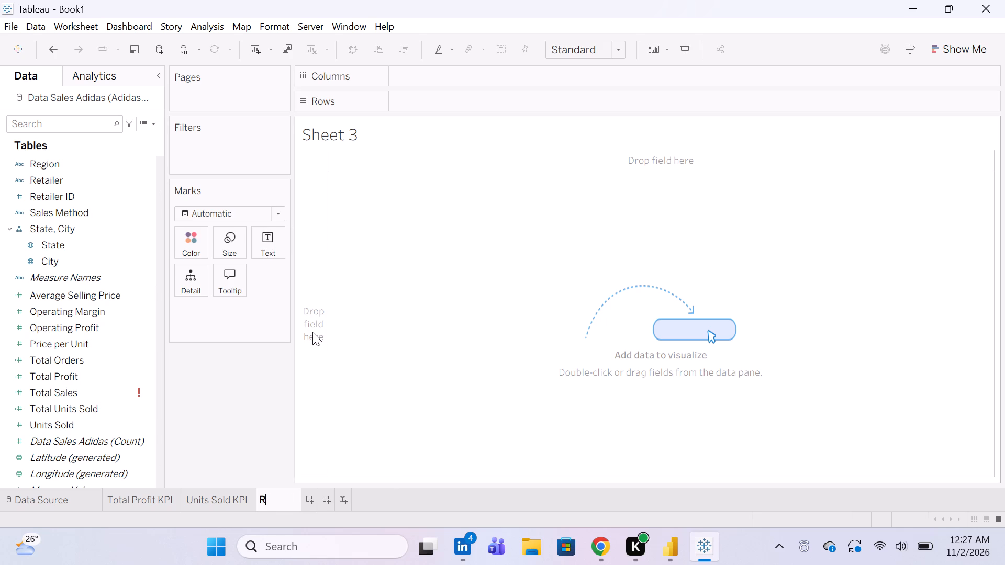
text(egio)
text(n)
key(space)
key(shift+w)
text(ise Sales)
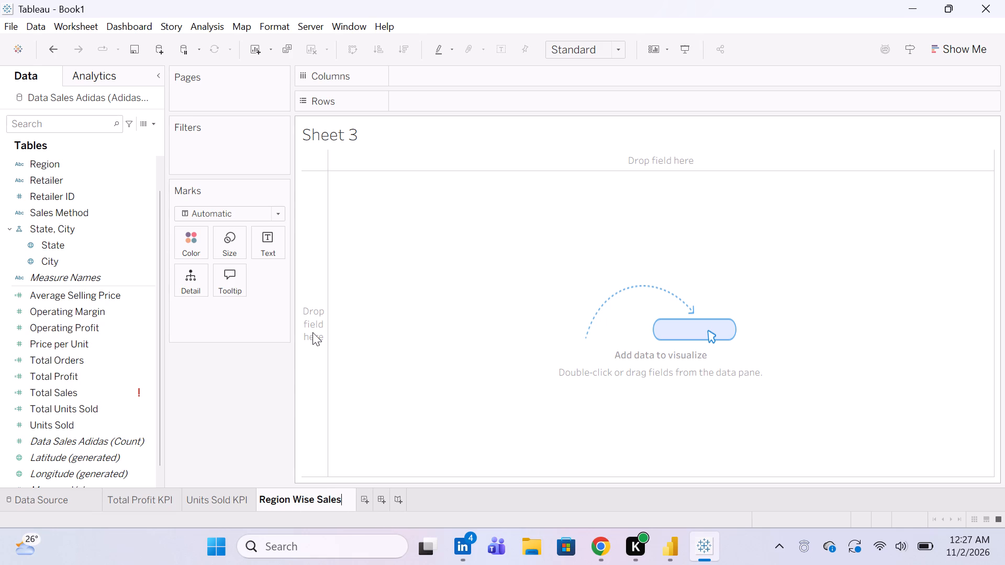
key(Return)
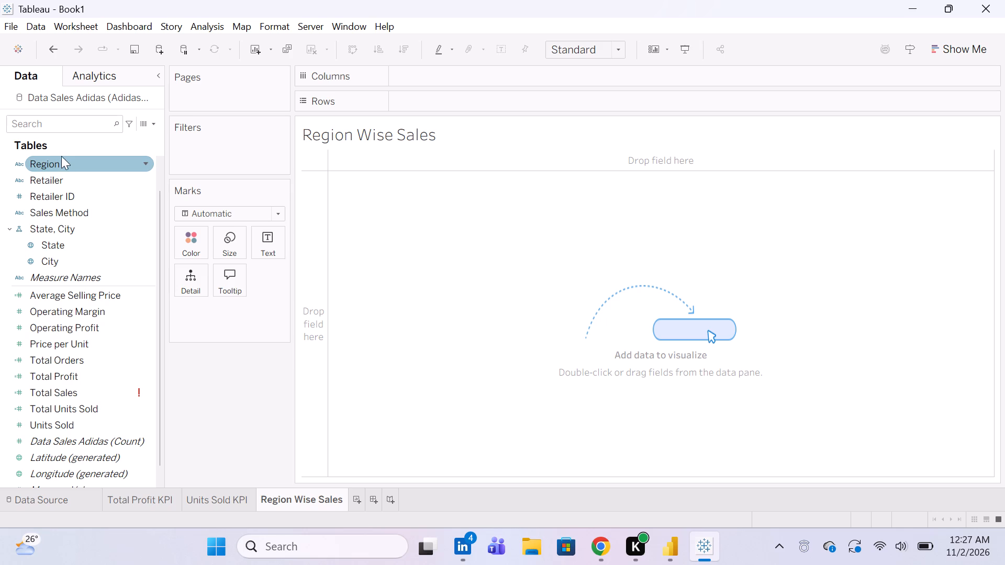
Place the Region dimension on Rows of the Region Wise Sales sheet.
drag(61, 156, 421, 89)
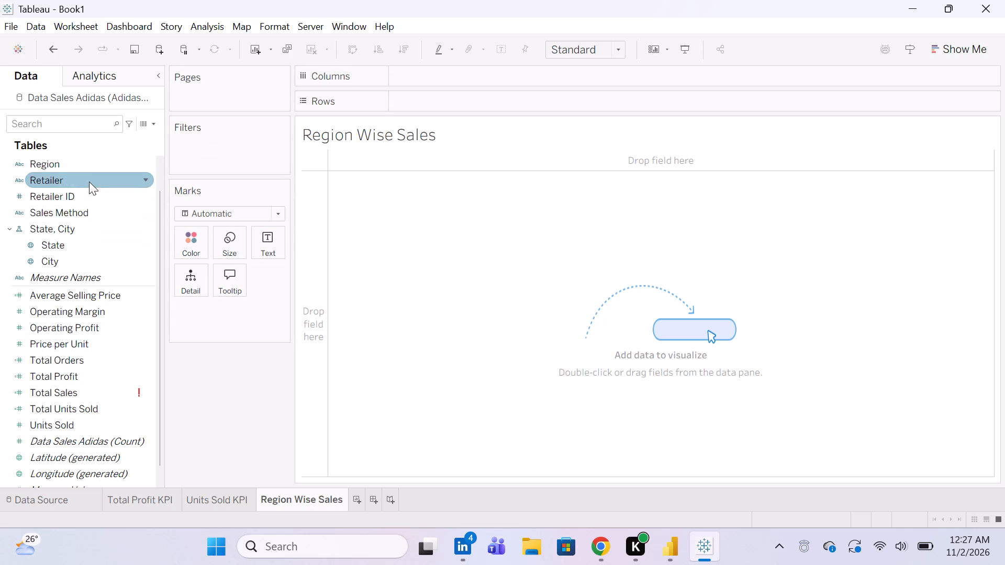
drag(85, 169, 350, 106)
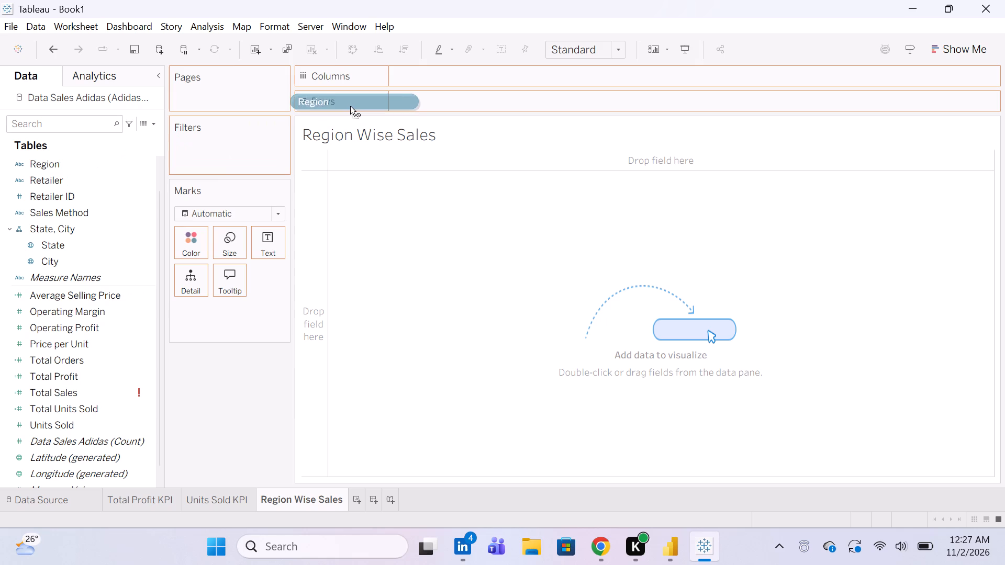
drag(350, 106, 359, 107)
click(381, 101)
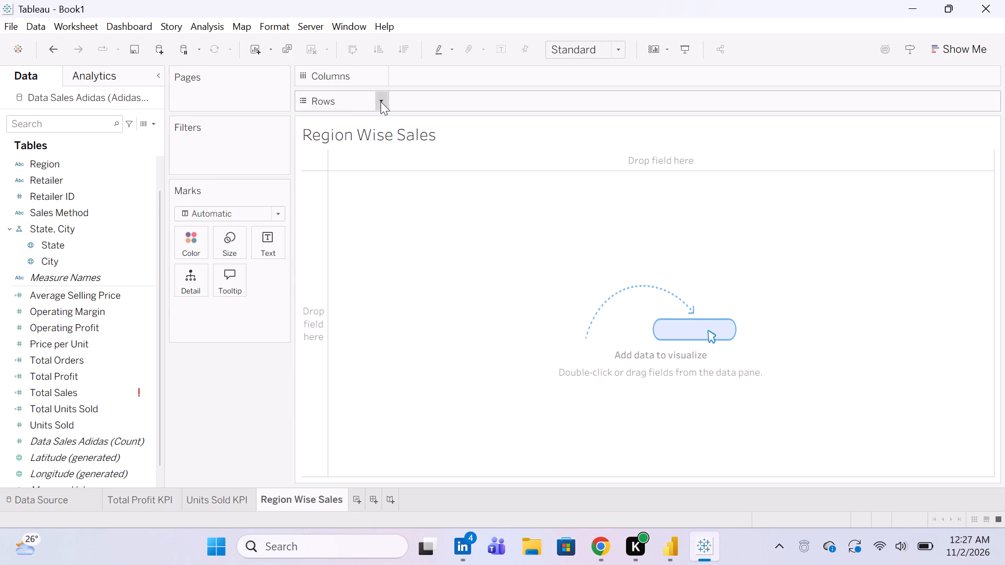
click(381, 101)
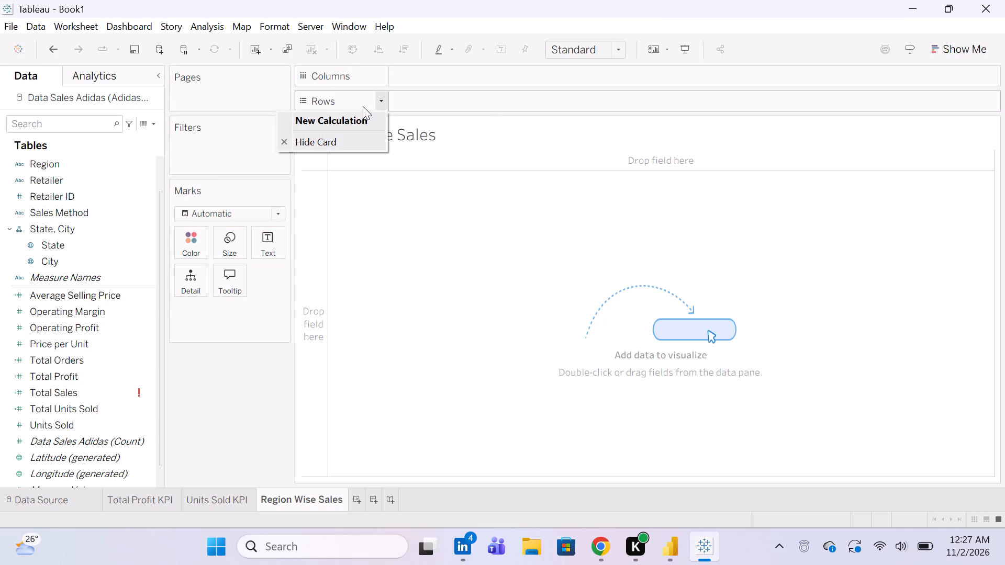
click(488, 103)
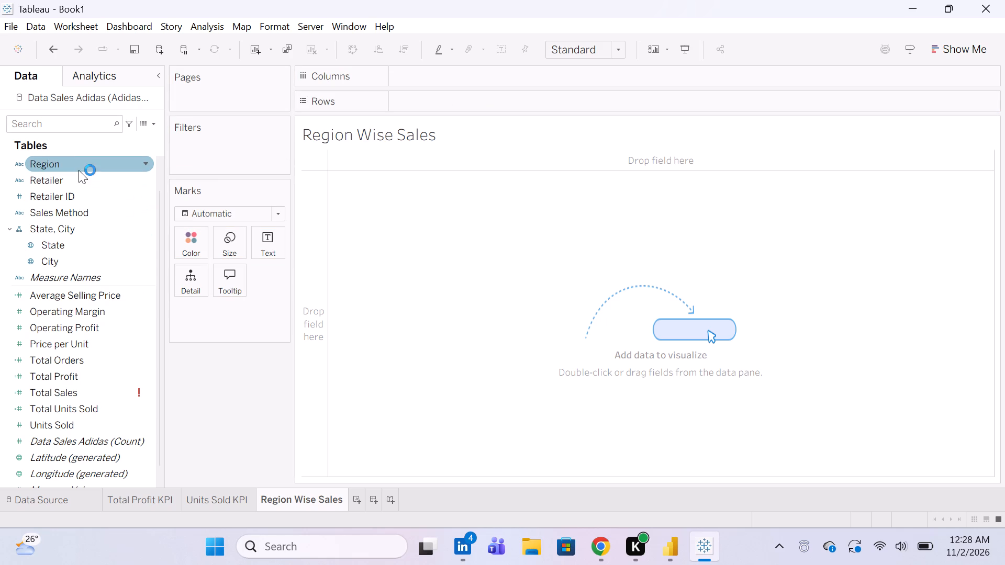
drag(77, 167, 457, 111)
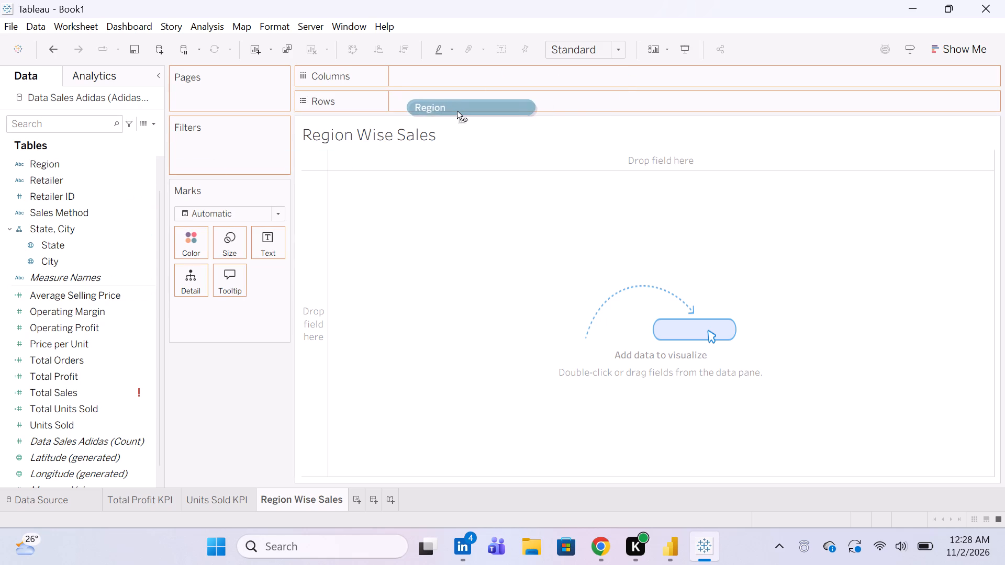
drag(457, 111, 448, 104)
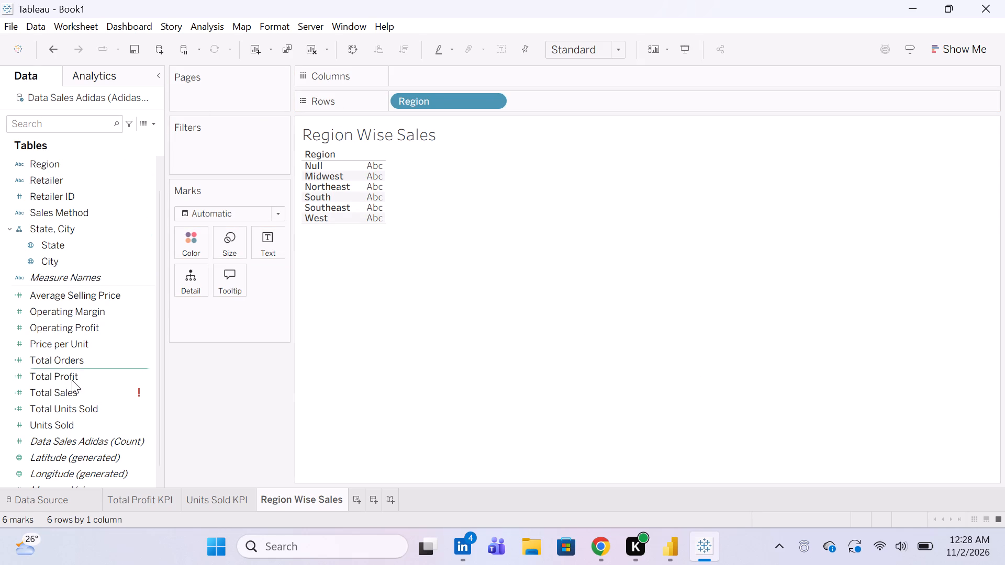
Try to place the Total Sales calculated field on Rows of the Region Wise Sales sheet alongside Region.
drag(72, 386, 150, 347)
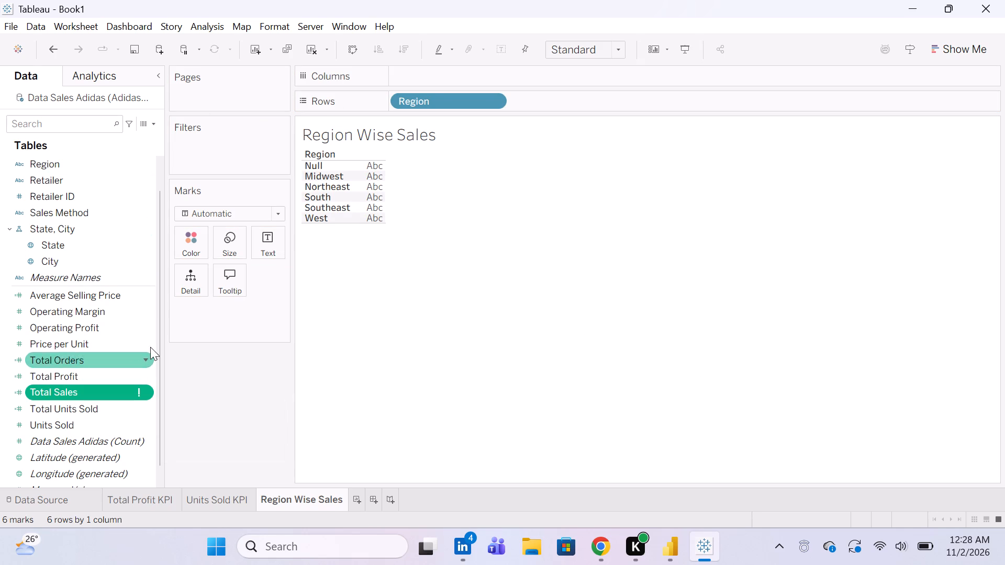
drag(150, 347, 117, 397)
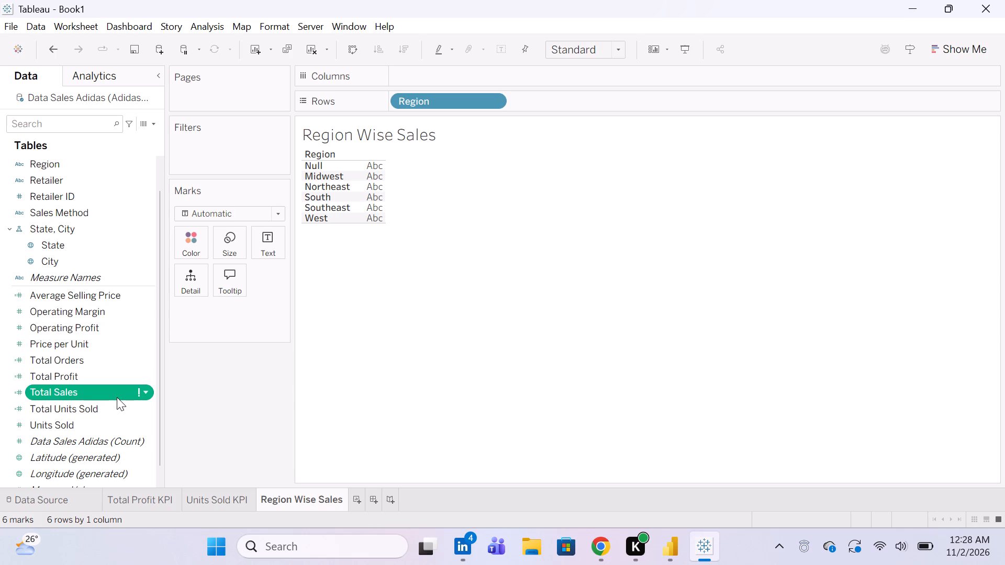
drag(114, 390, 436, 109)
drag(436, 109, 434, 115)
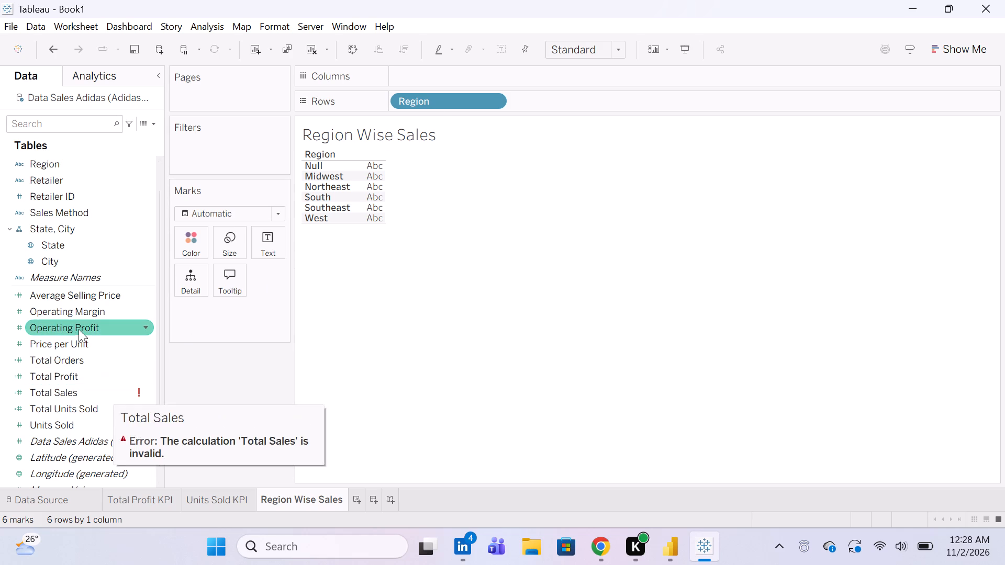
Place the Total Profit measure on Columns of the Region Wise Sales sheet.
drag(88, 380, 329, 233)
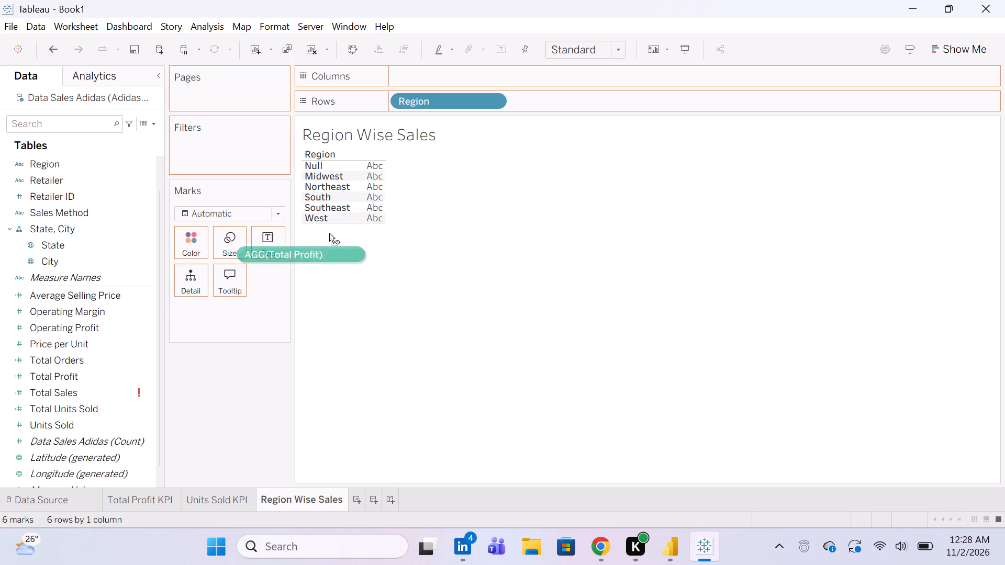
drag(329, 233, 457, 81)
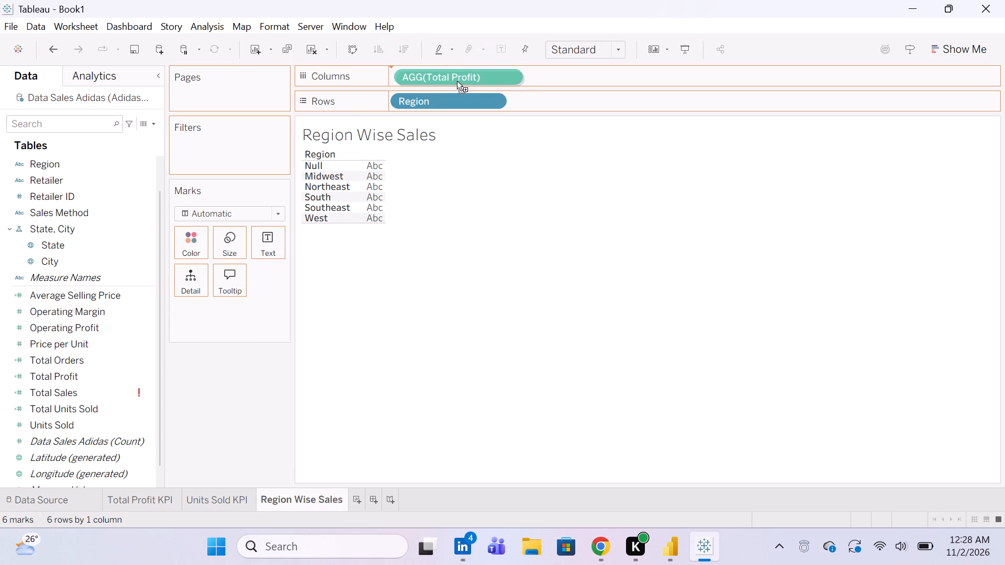
drag(457, 81, 455, 84)
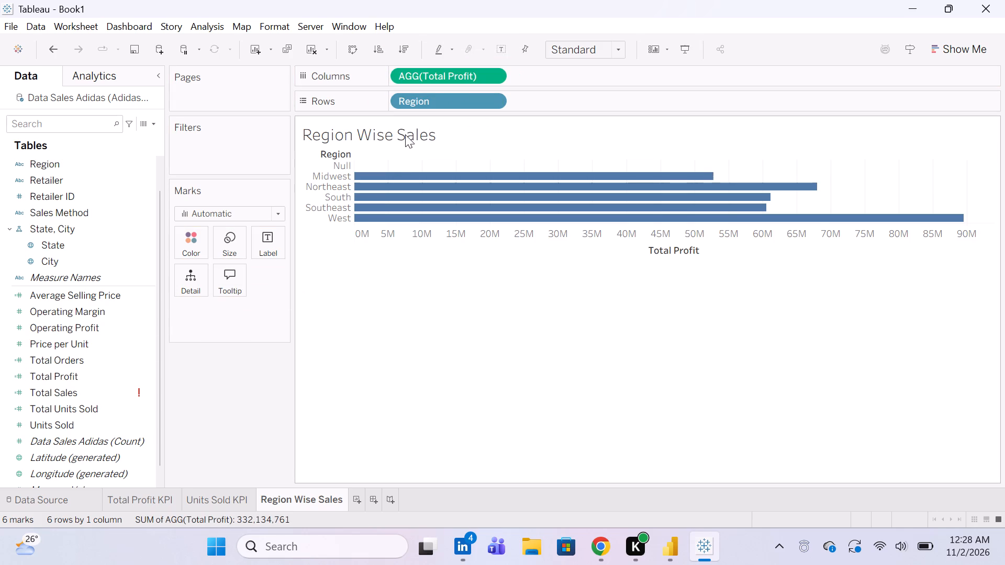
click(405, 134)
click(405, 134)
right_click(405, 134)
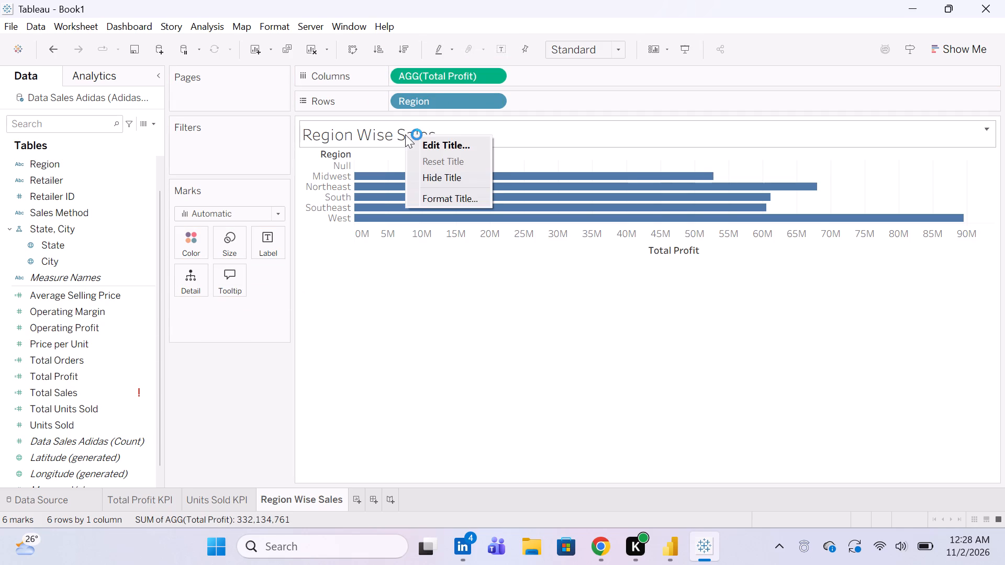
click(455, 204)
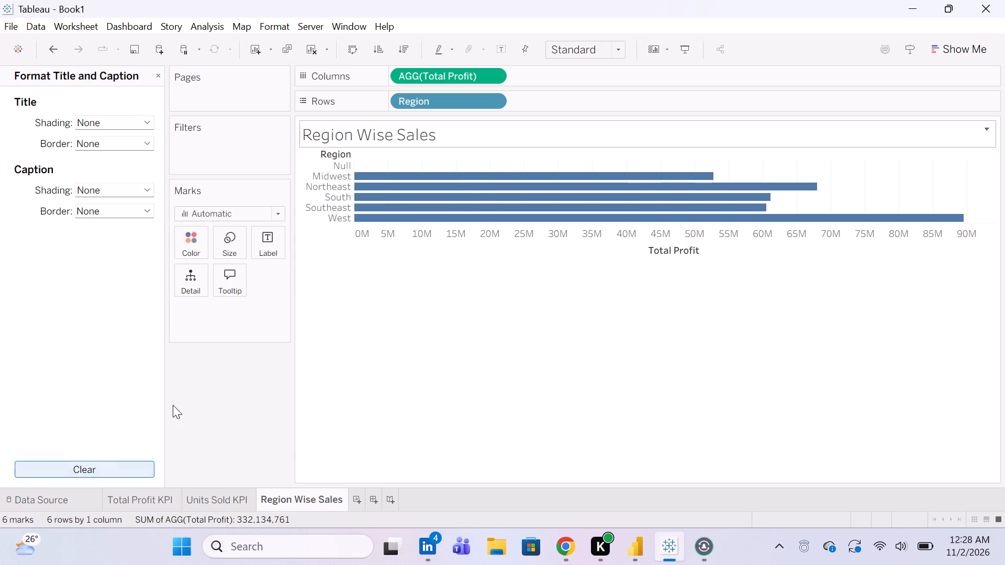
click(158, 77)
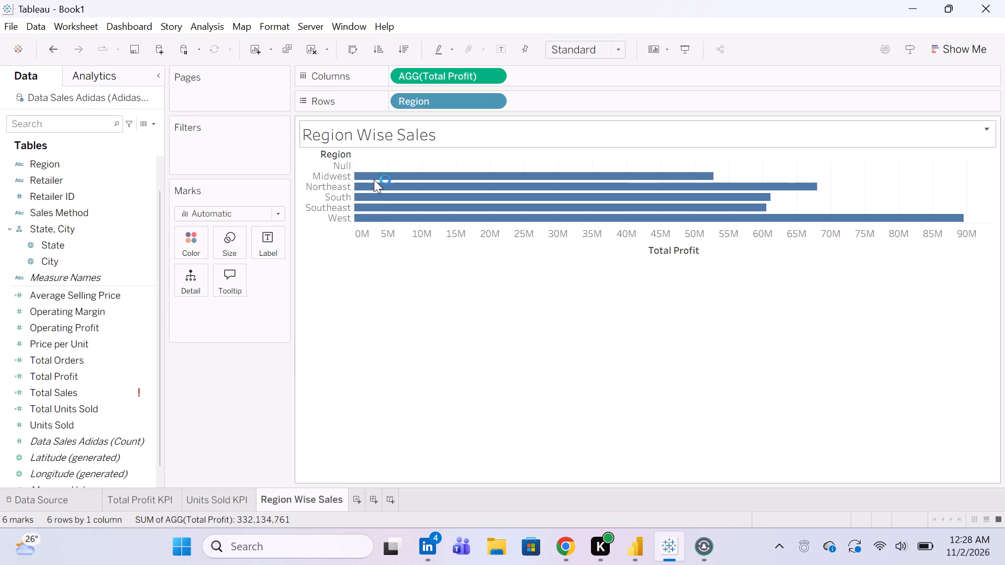
Rename the Region Wise Sales worksheet as Region wise Profit.
right_click(315, 501)
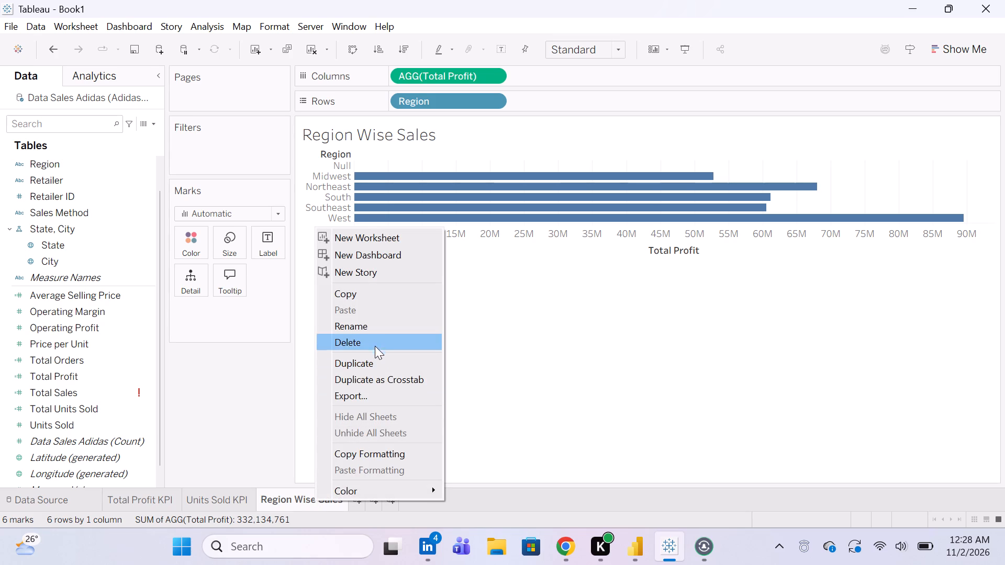
click(373, 330)
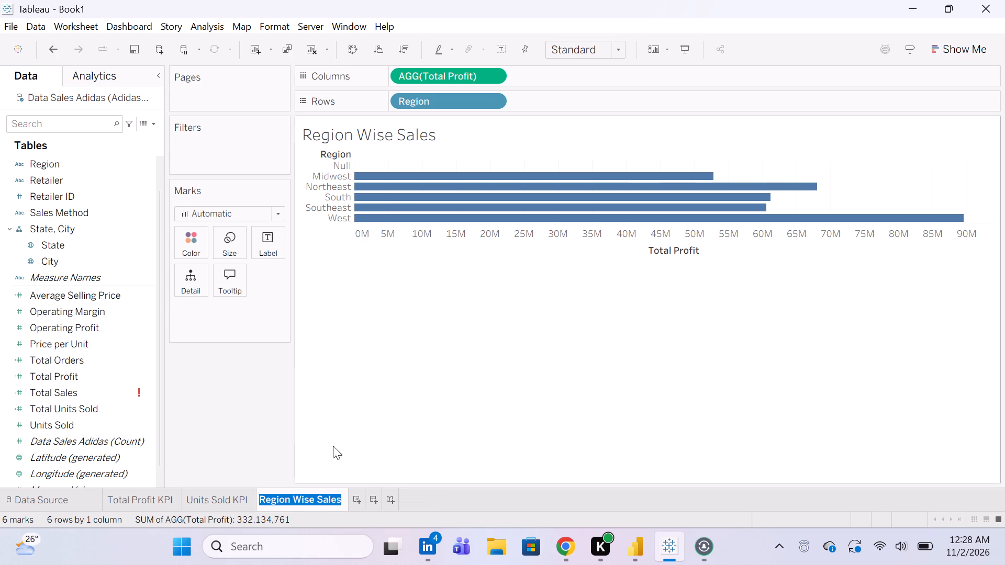
key(BackSpace)
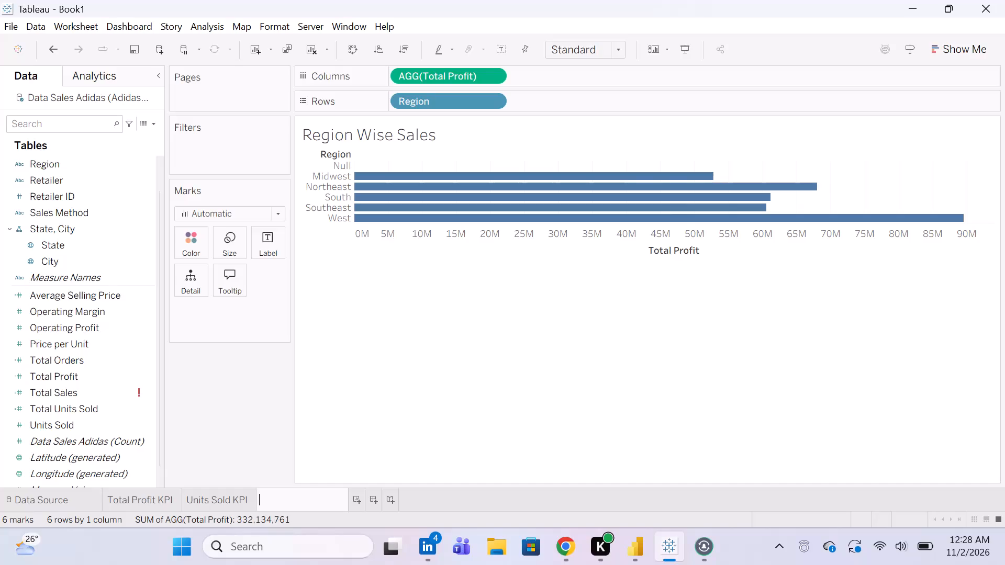
text(Re)
text(gion wise Prog)
key(BackSpace)
text(fit)
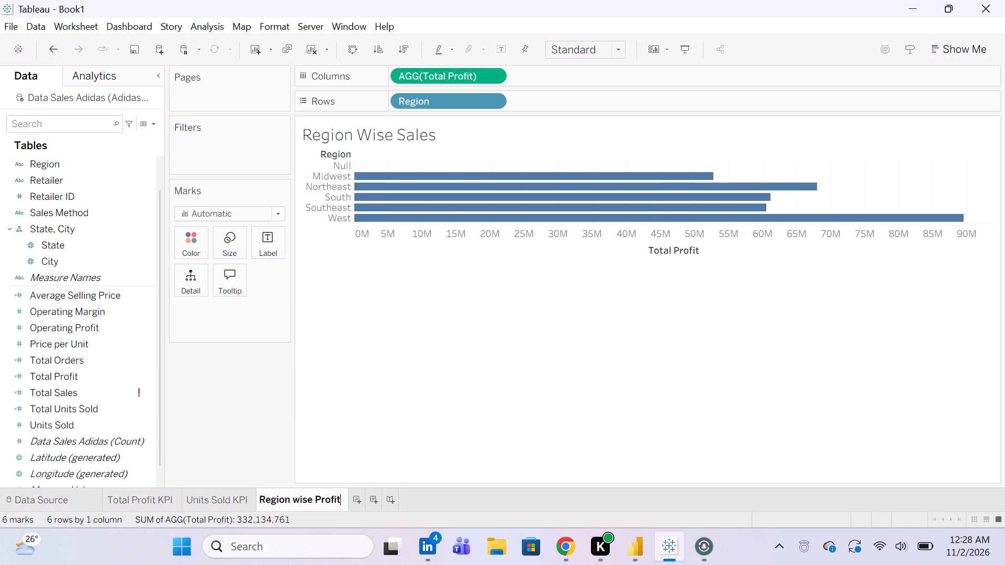
key(Return)
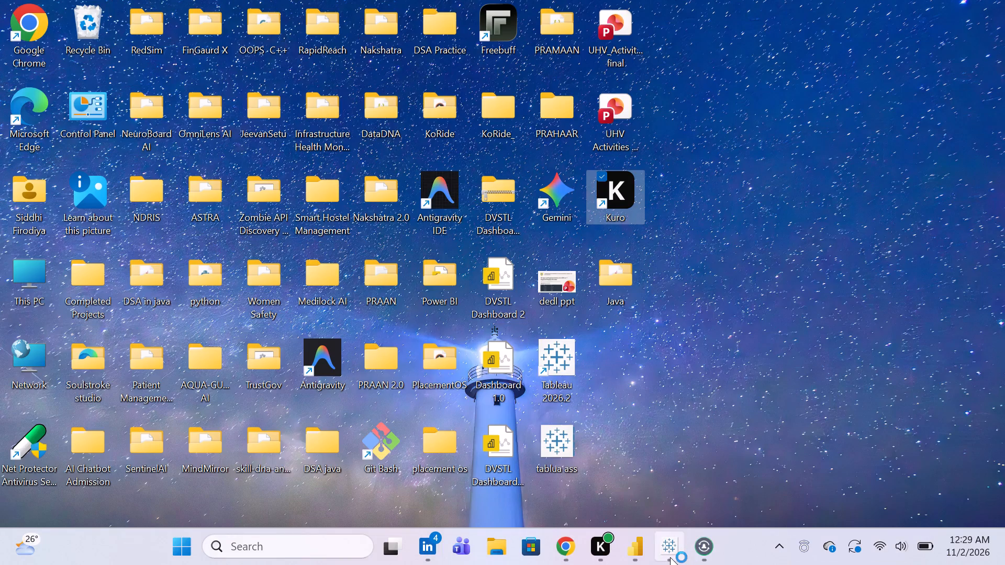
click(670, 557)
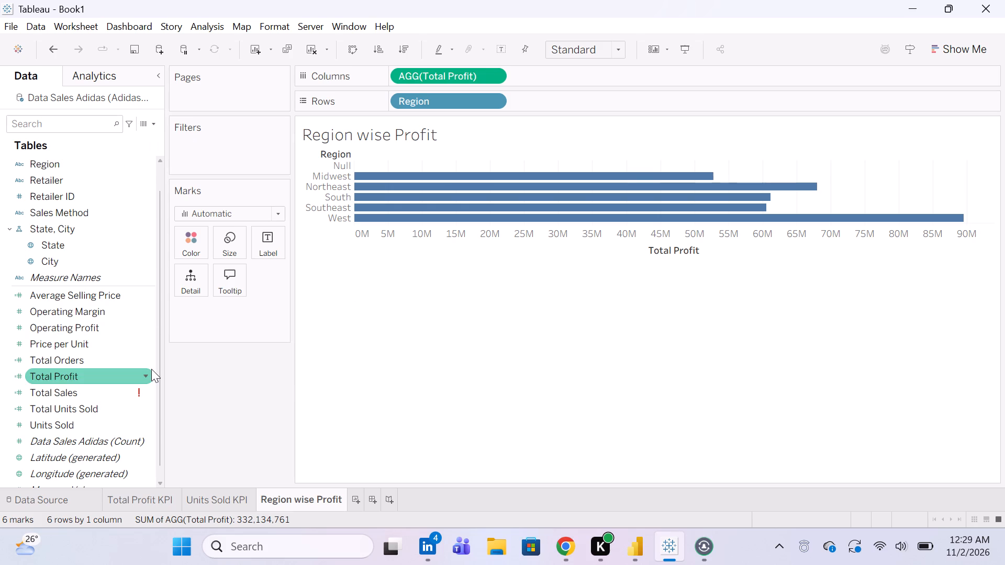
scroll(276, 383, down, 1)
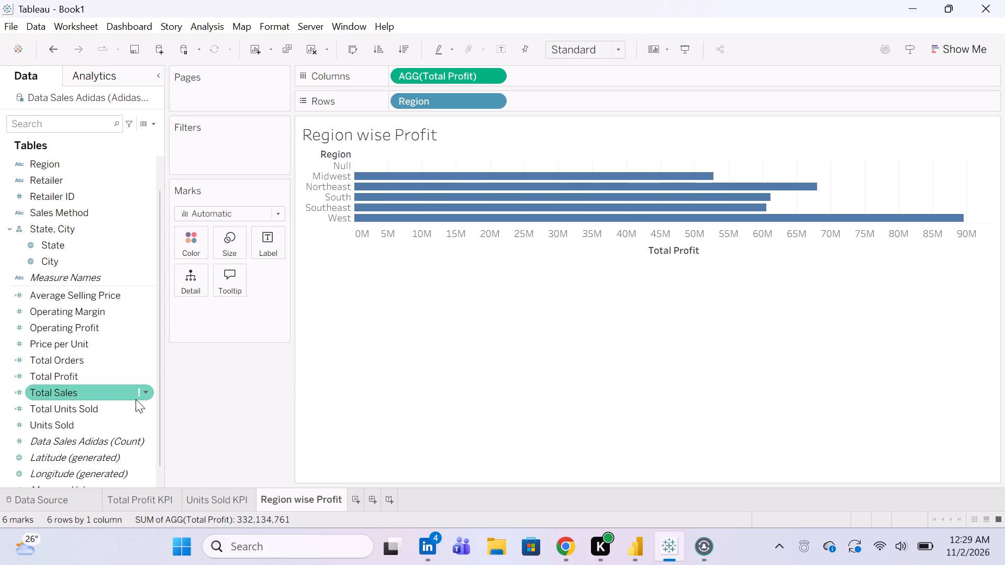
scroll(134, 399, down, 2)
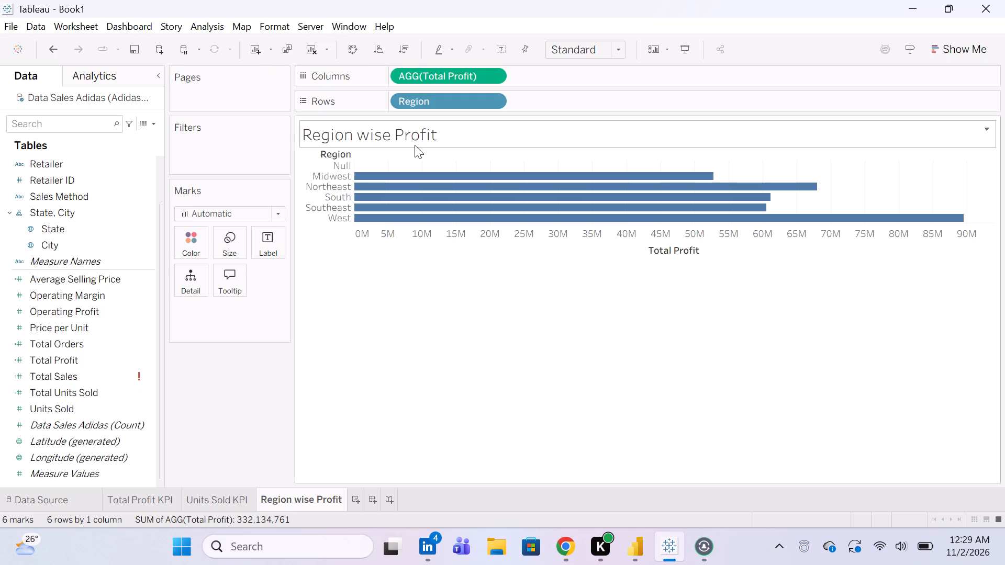
Move the Region wise Profit title into its own card between the Marks card and the chart, and narrow that card.
drag(415, 146, 443, 259)
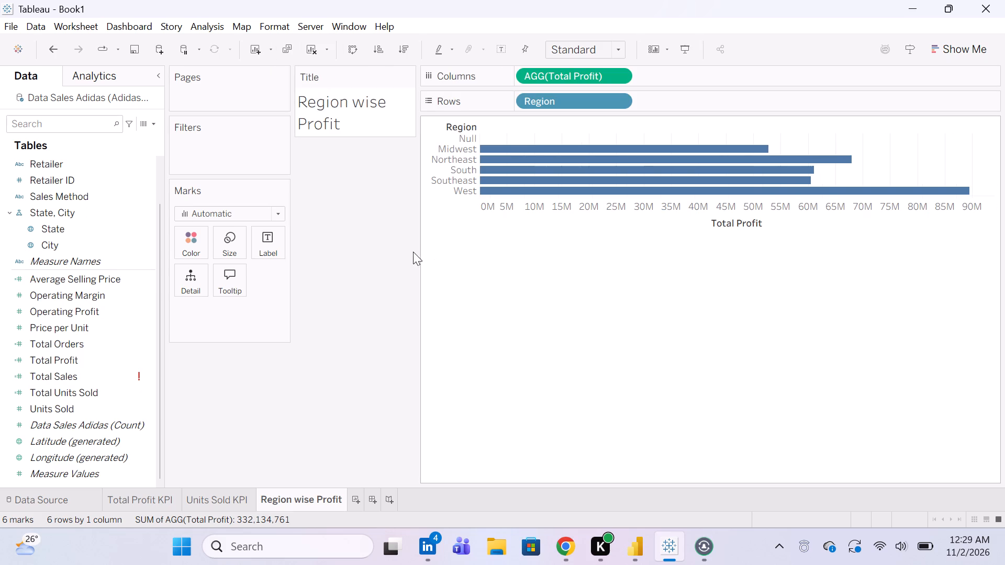
drag(420, 246, 282, 229)
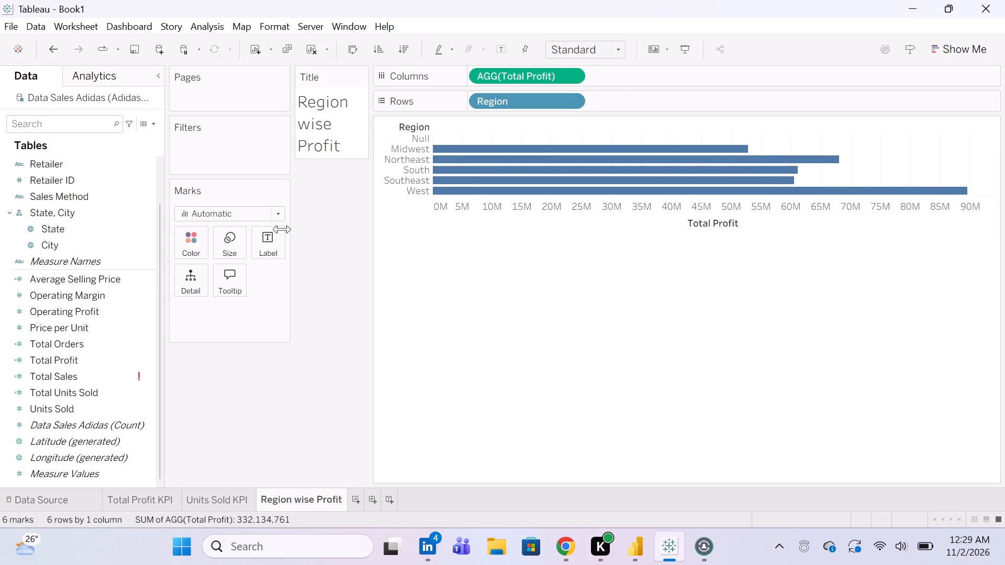
drag(282, 229, 283, 229)
drag(371, 240, 264, 242)
drag(264, 242, 263, 242)
drag(358, 109, 497, 77)
Sort the regions in descending order by Total Profit.
click(401, 40)
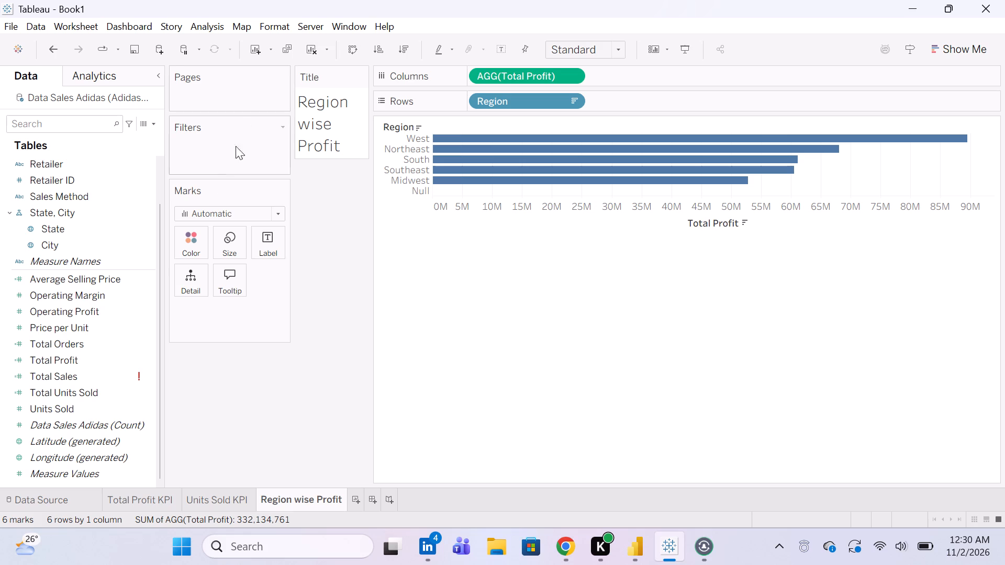
click(208, 282)
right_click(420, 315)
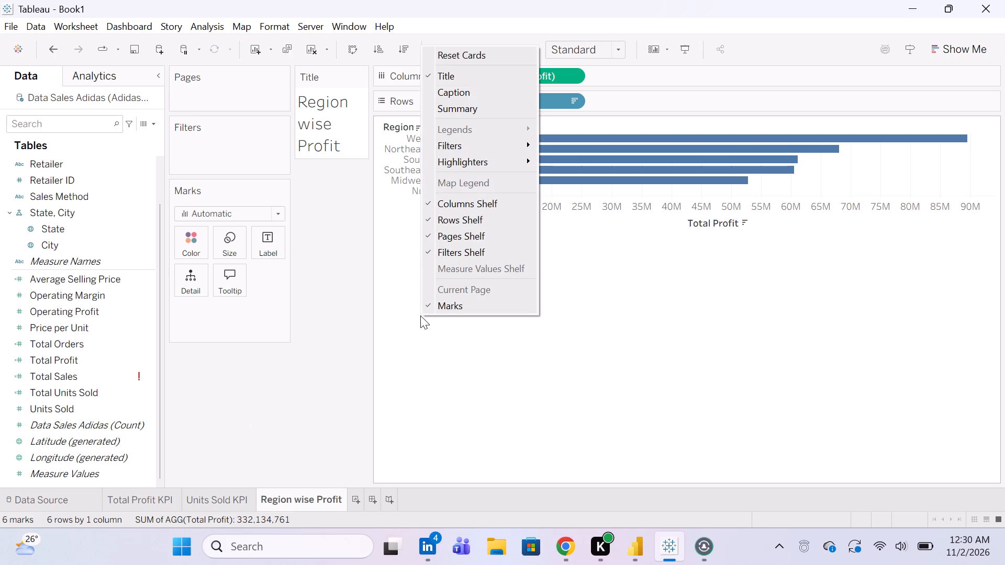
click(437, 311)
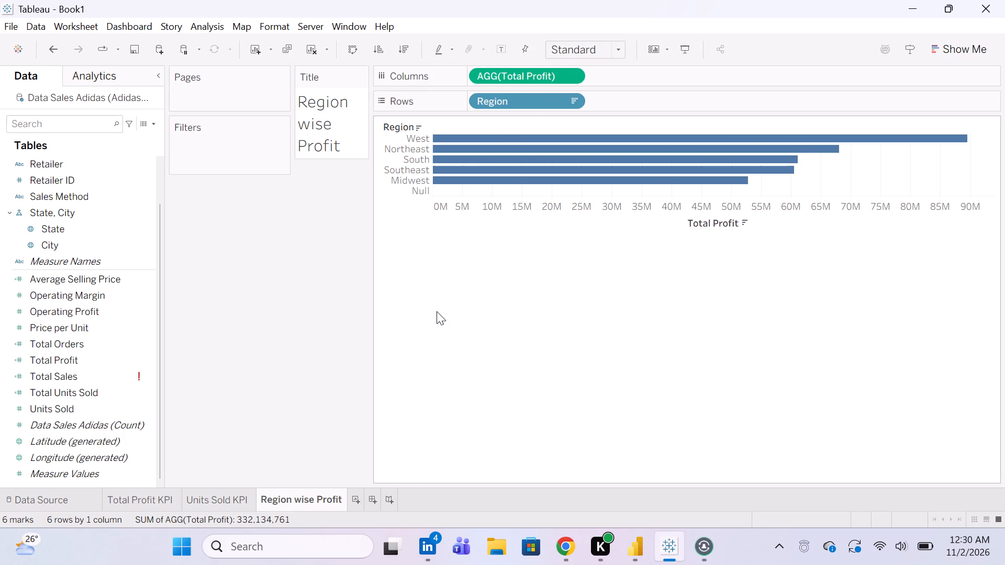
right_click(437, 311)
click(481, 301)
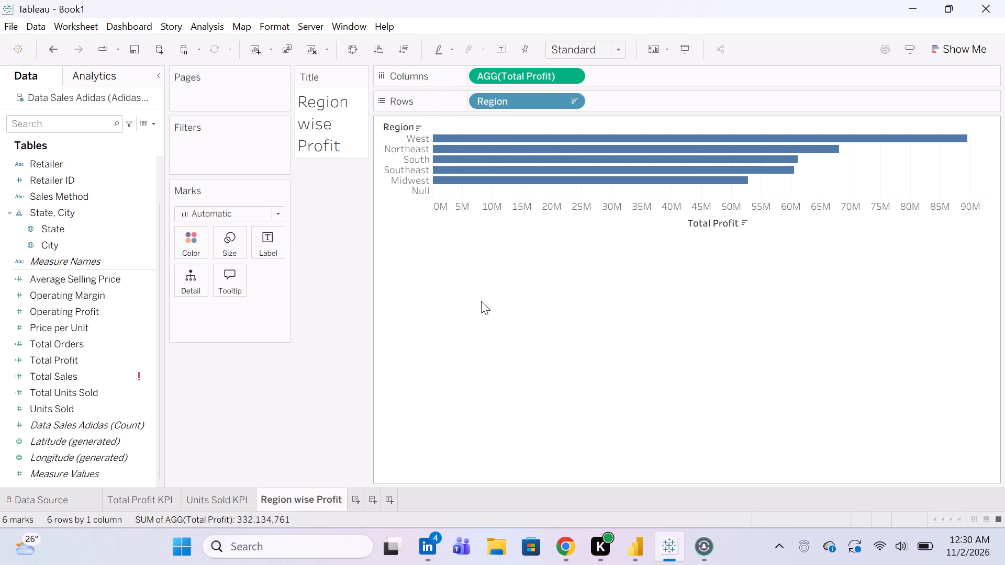
Hide the Marks card on the Region wise Profit sheet.
right_click(481, 301)
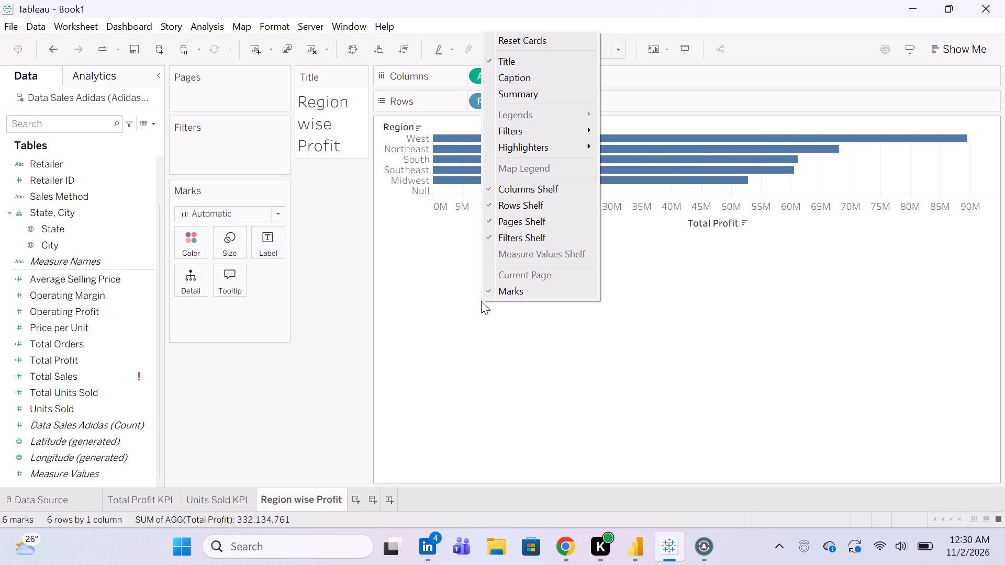
right_click(512, 293)
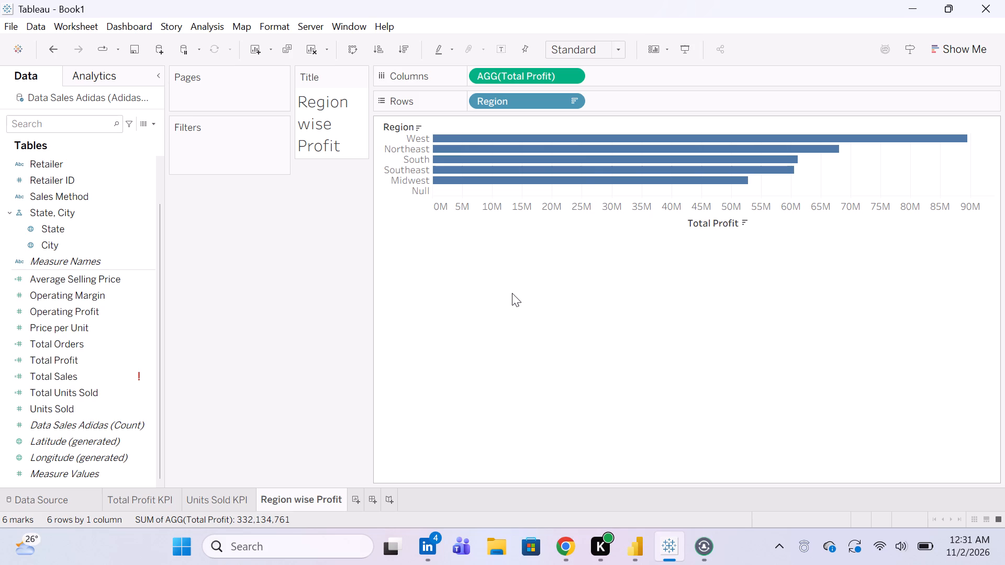
Add a new worksheet and name it Product wise Sales.
click(358, 500)
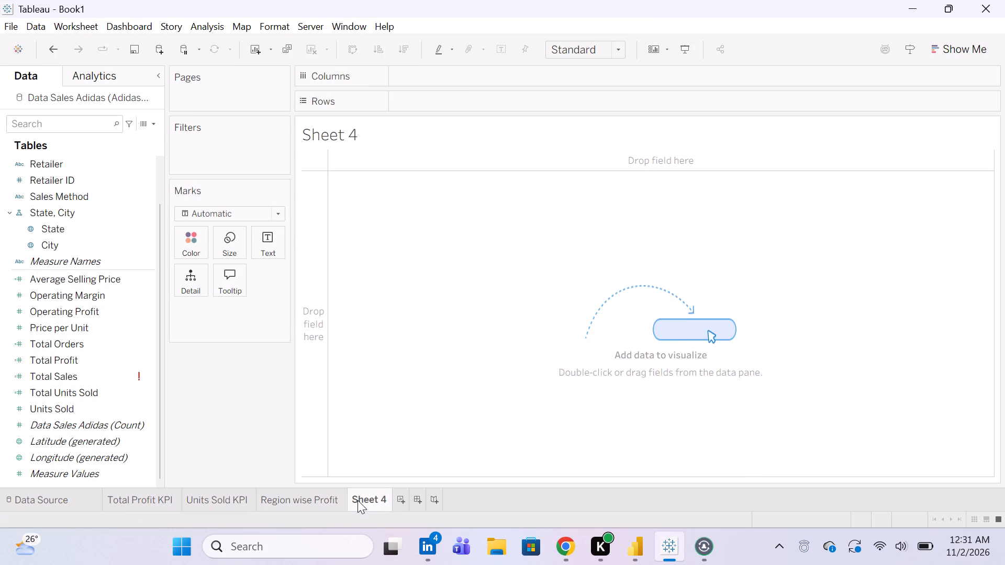
right_click(358, 500)
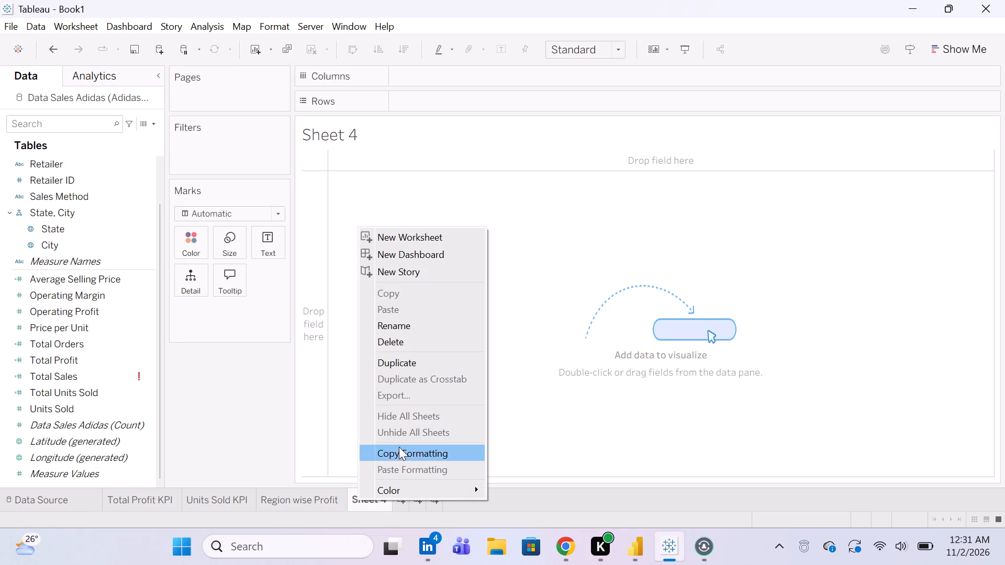
click(411, 331)
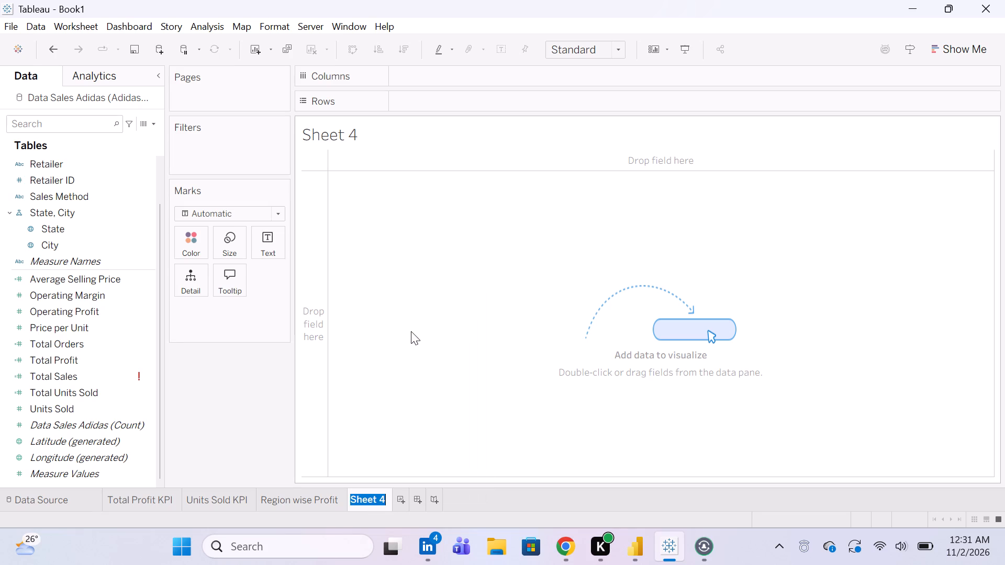
key(shift+p)
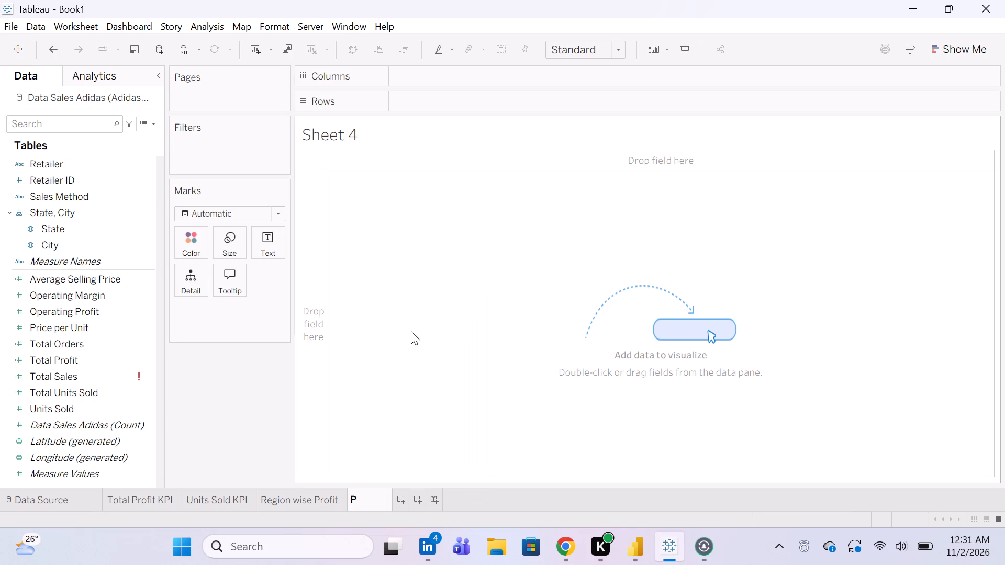
text(roduct)
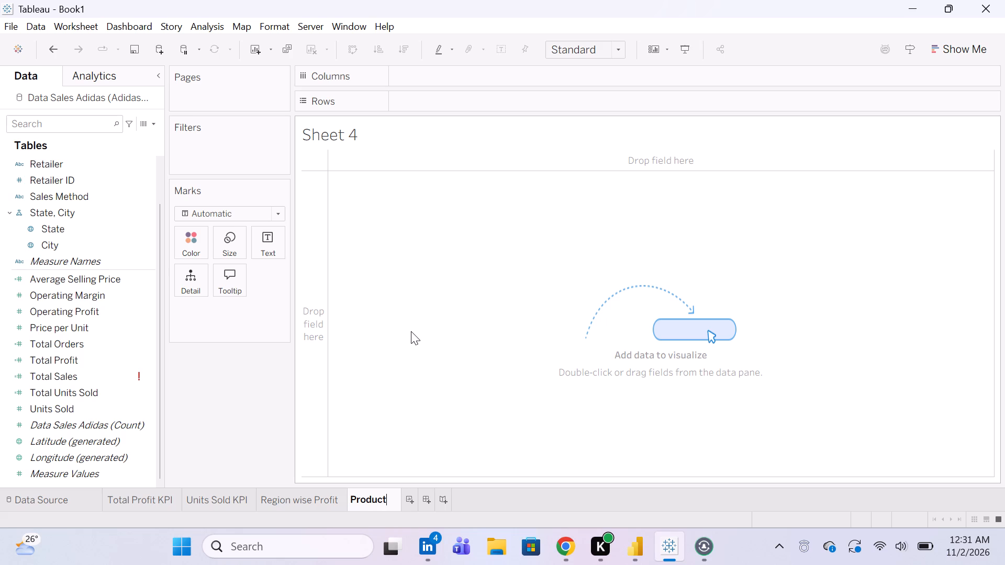
key(space)
key(w)
text(ise)
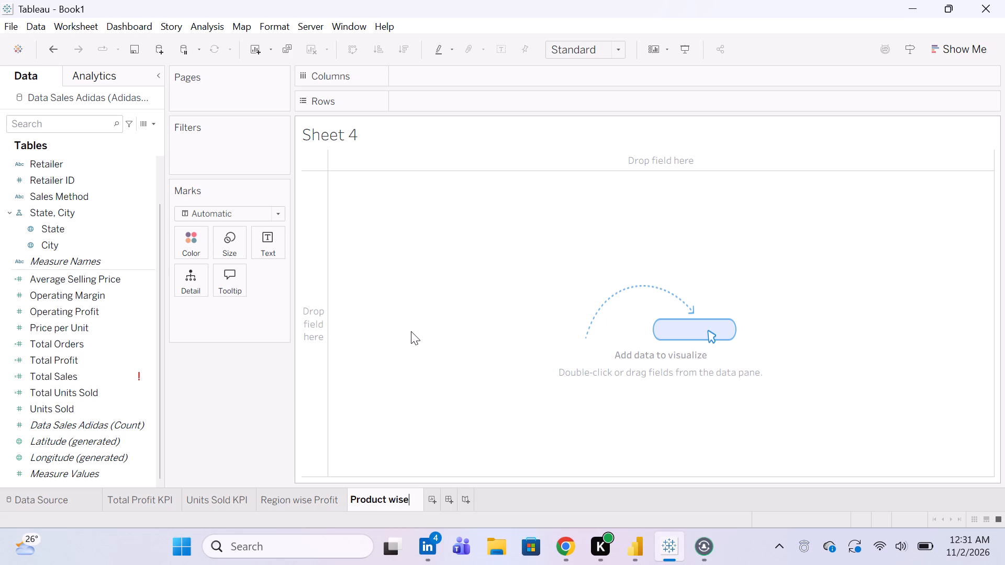
key(space)
text(Sa)
text(les)
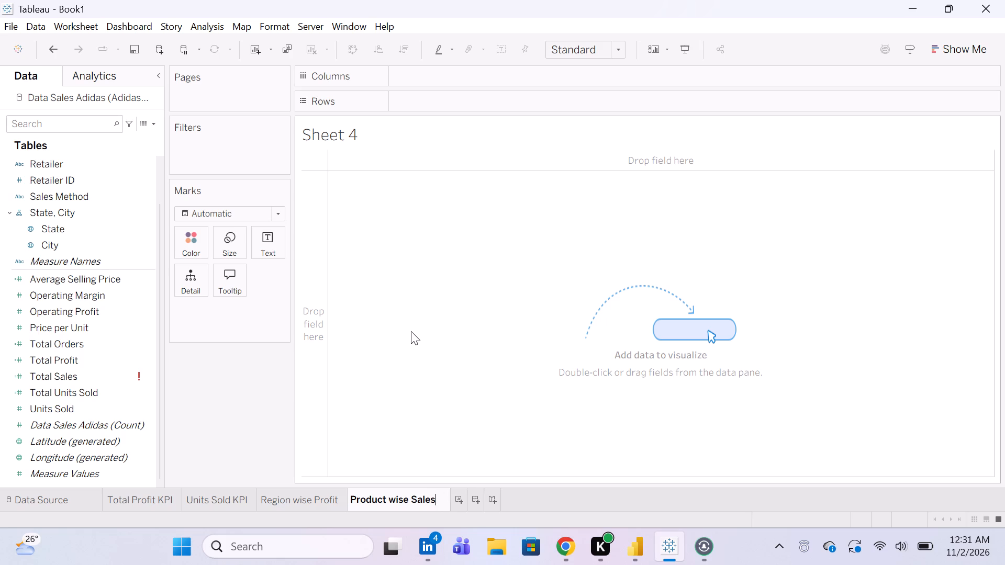
key(Return)
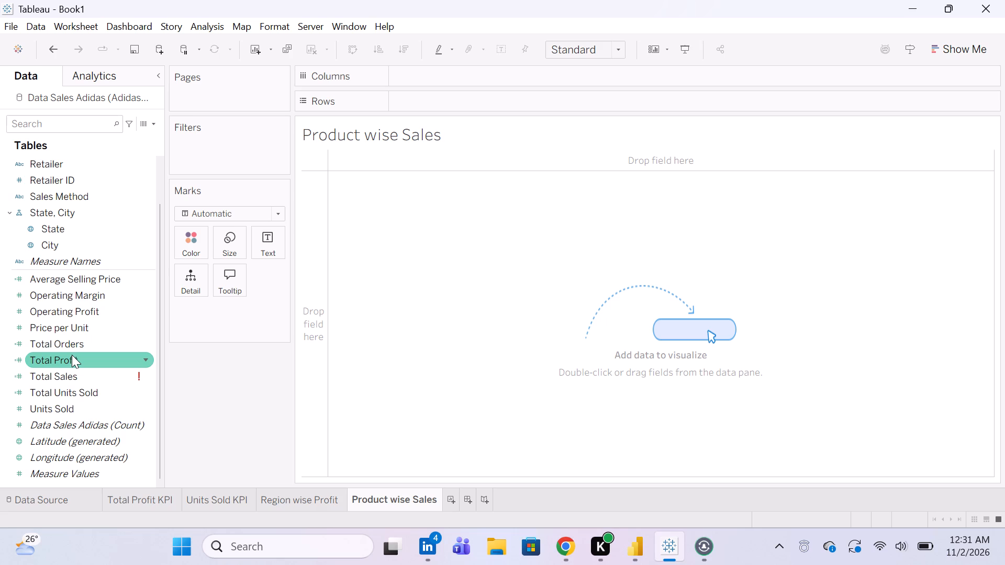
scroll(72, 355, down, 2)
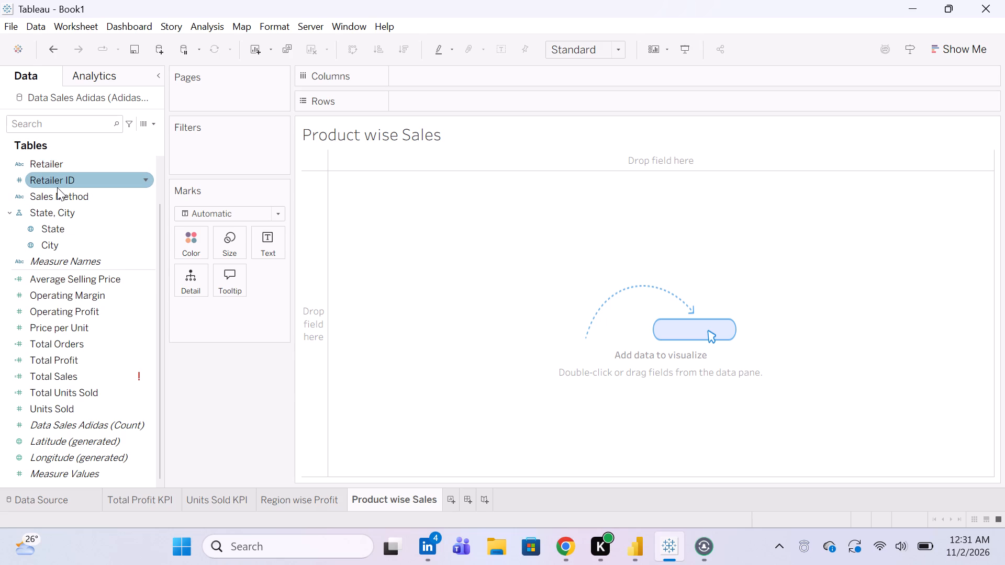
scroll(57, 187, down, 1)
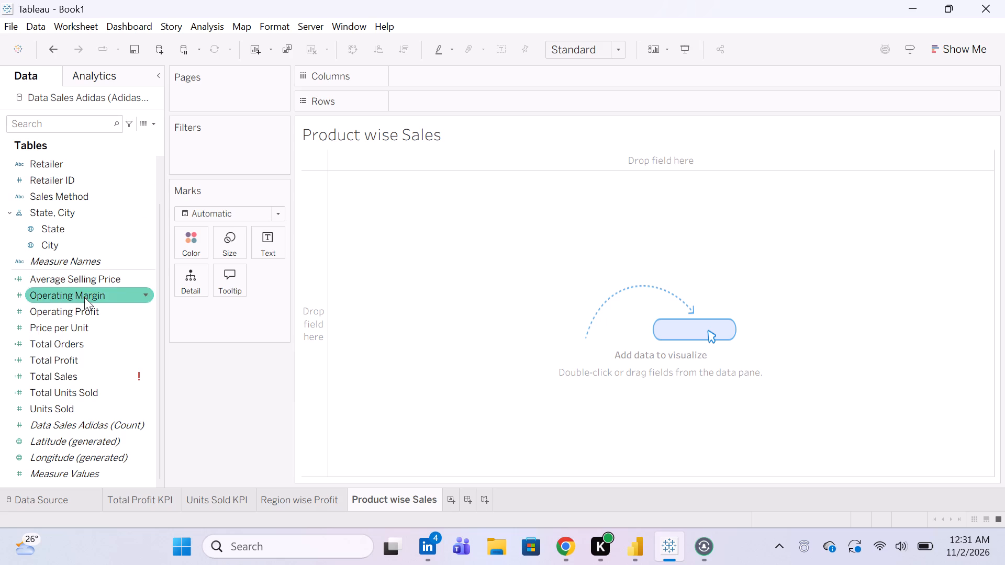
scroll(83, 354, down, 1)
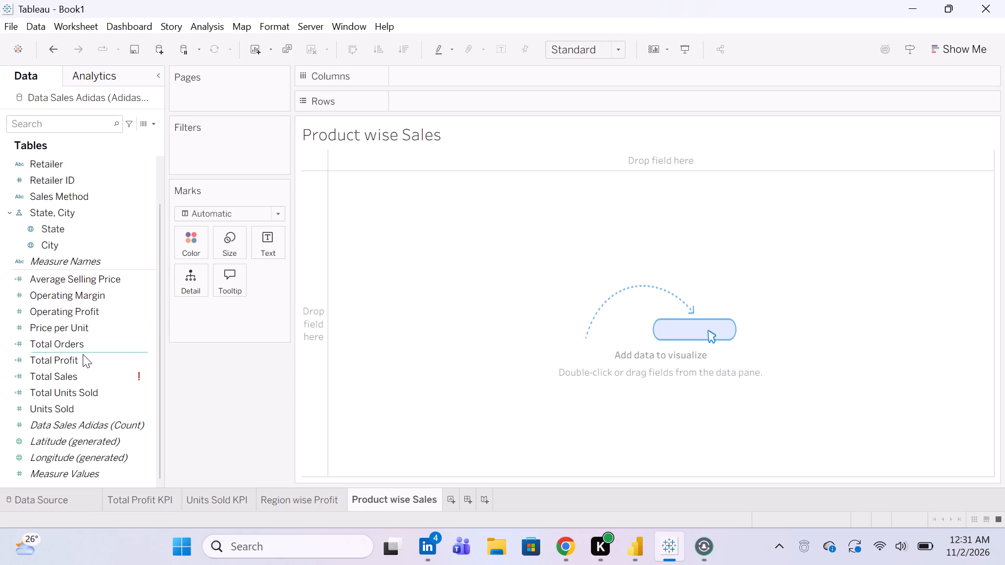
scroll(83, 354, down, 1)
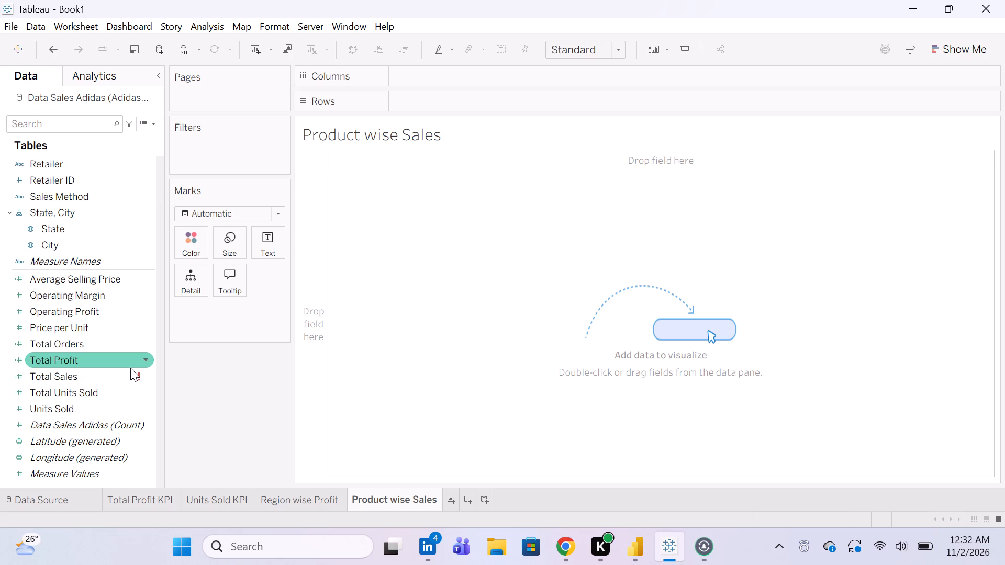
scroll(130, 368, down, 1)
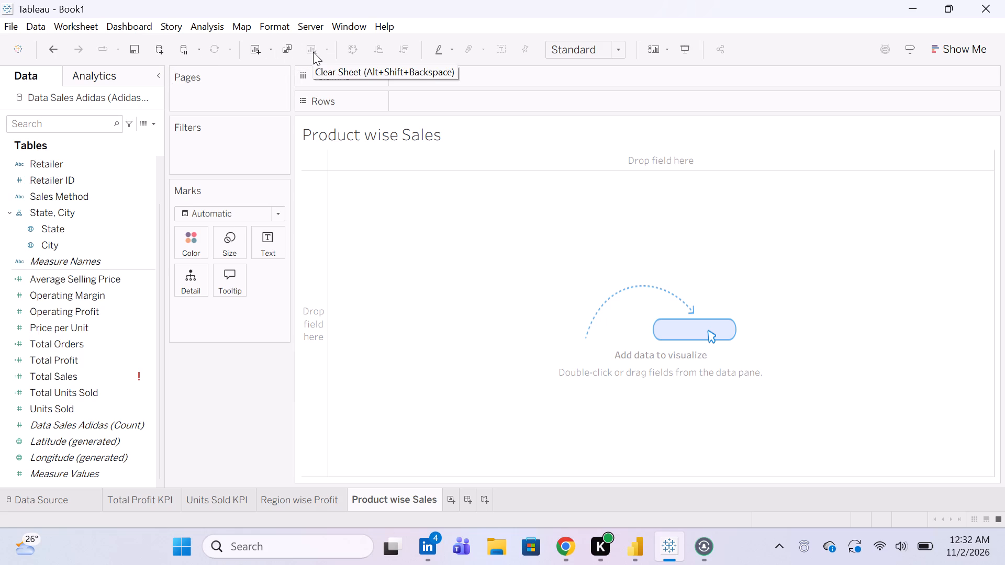
Add a new dashboard to the workbook.
click(471, 499)
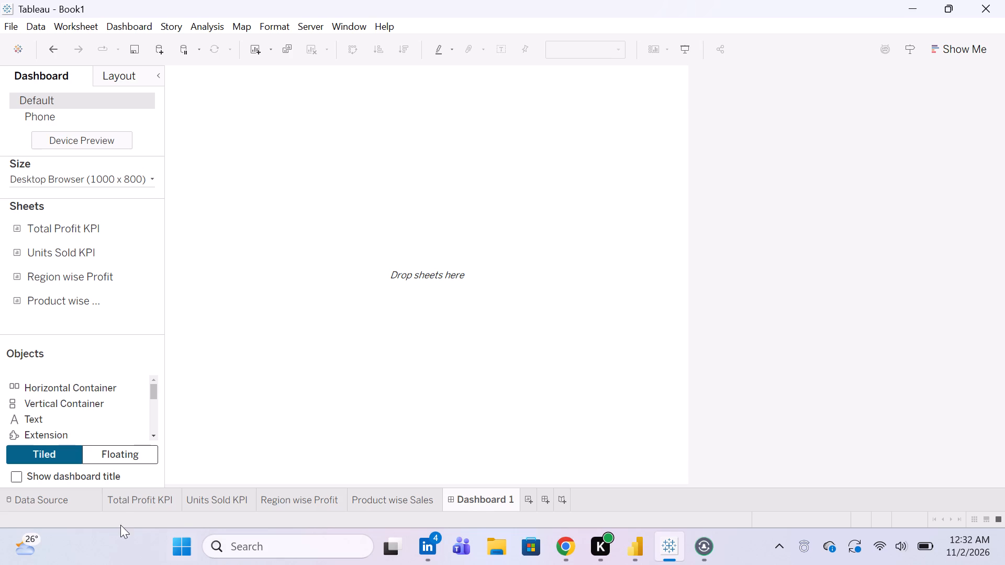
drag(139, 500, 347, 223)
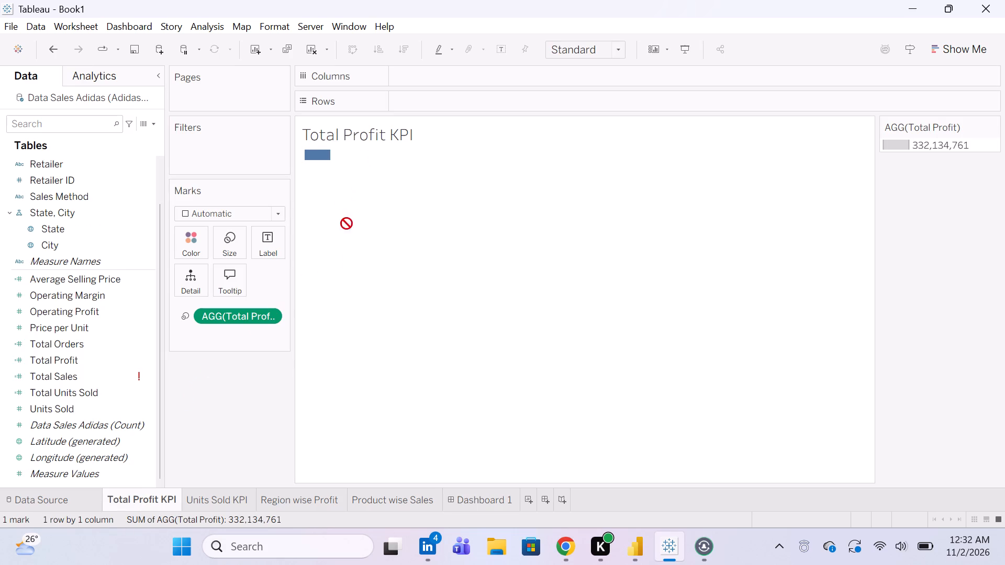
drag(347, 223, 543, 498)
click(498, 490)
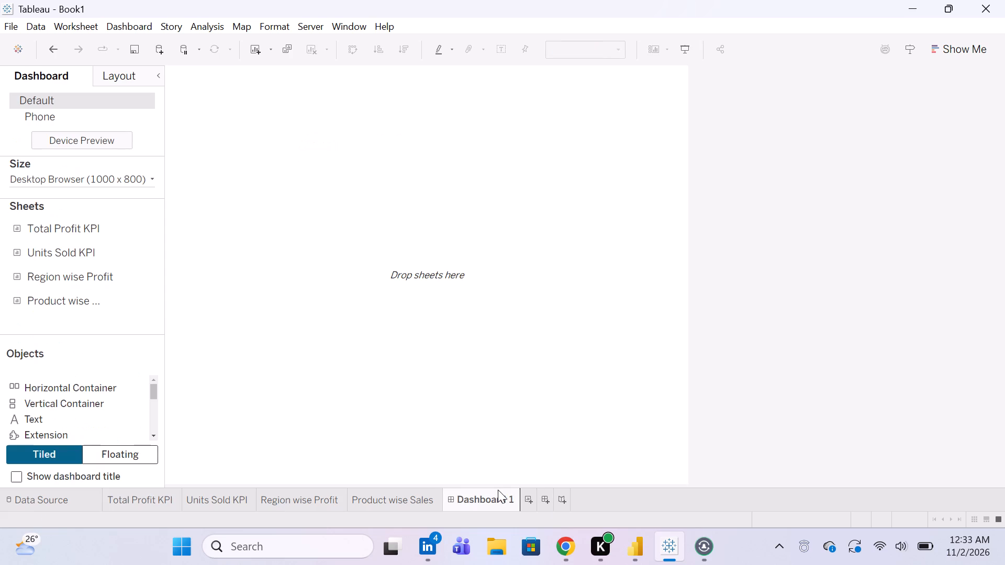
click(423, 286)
Place the Total Profit KPI sheet on the empty dashboard.
drag(74, 232, 121, 231)
drag(121, 231, 219, 132)
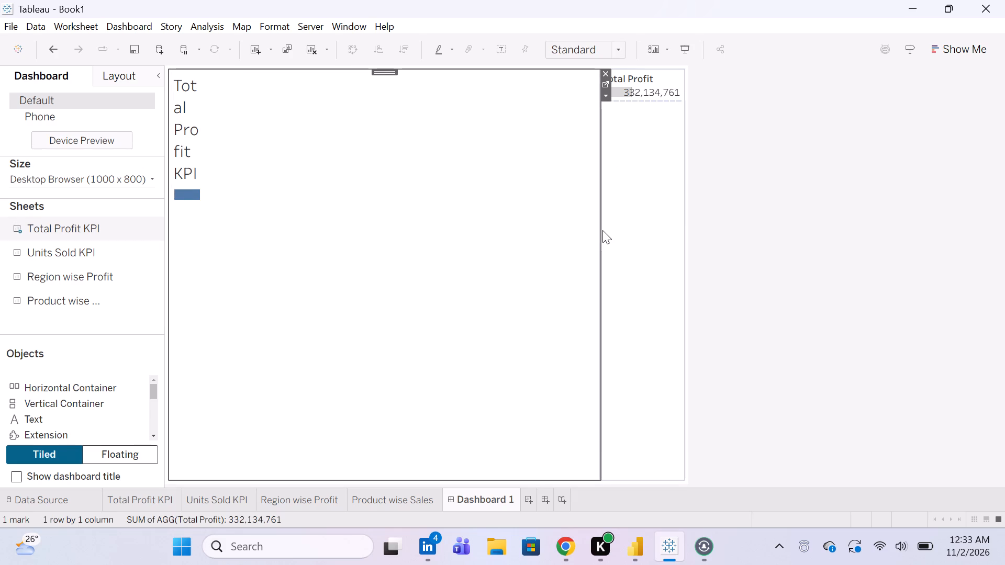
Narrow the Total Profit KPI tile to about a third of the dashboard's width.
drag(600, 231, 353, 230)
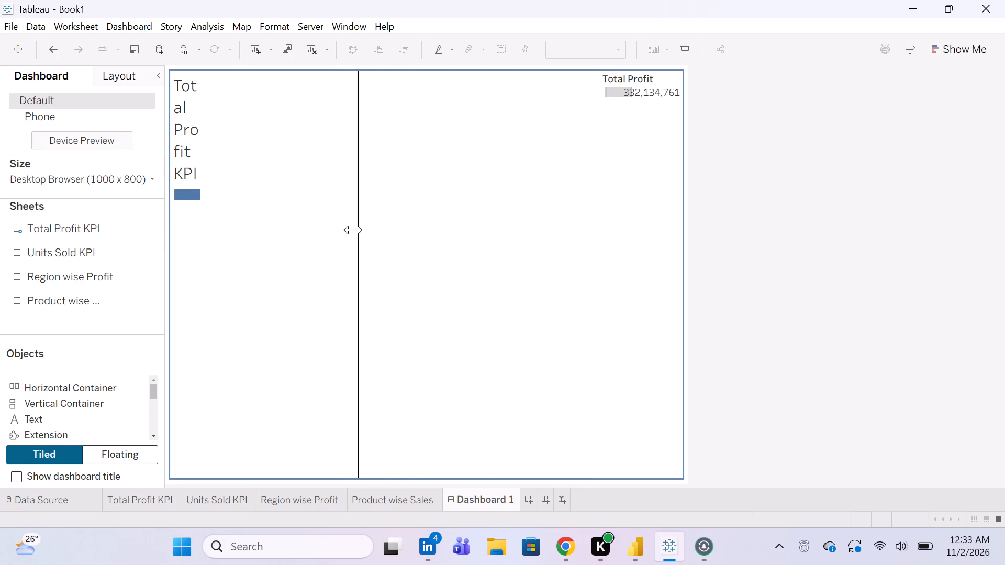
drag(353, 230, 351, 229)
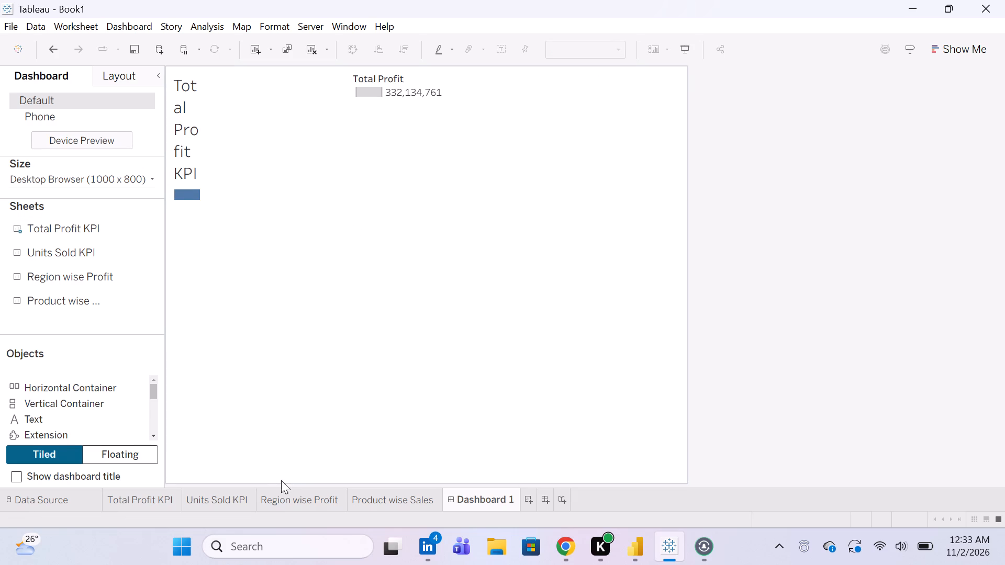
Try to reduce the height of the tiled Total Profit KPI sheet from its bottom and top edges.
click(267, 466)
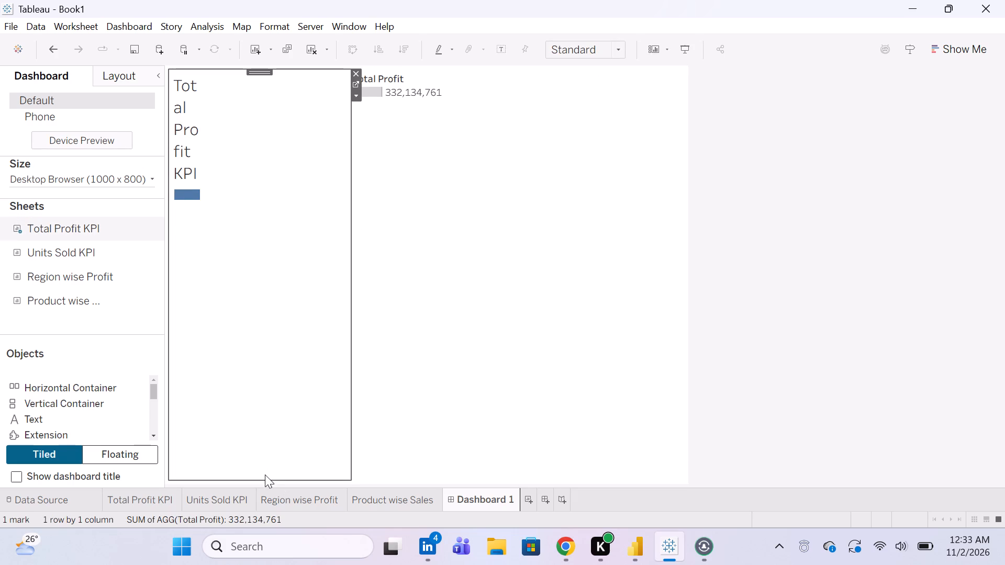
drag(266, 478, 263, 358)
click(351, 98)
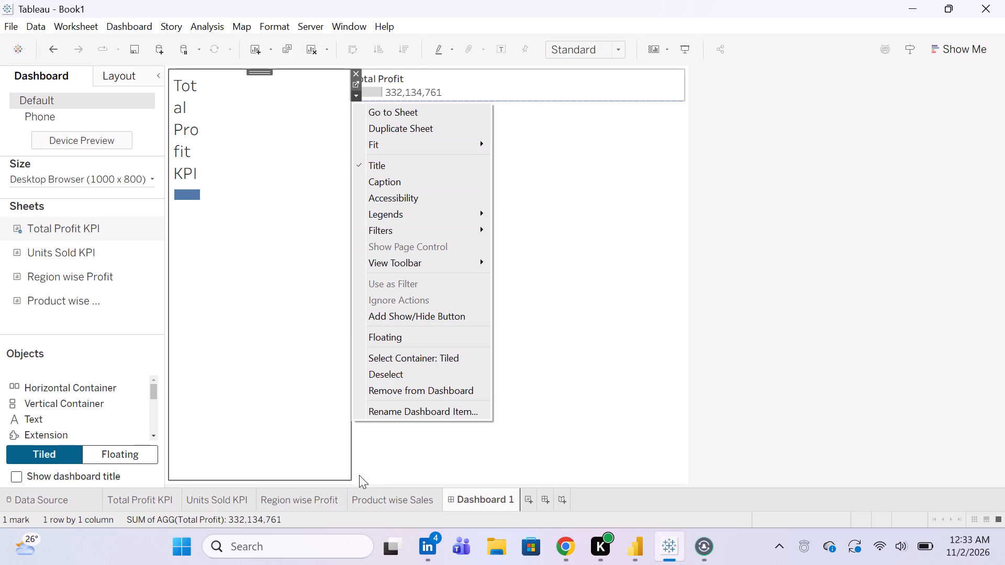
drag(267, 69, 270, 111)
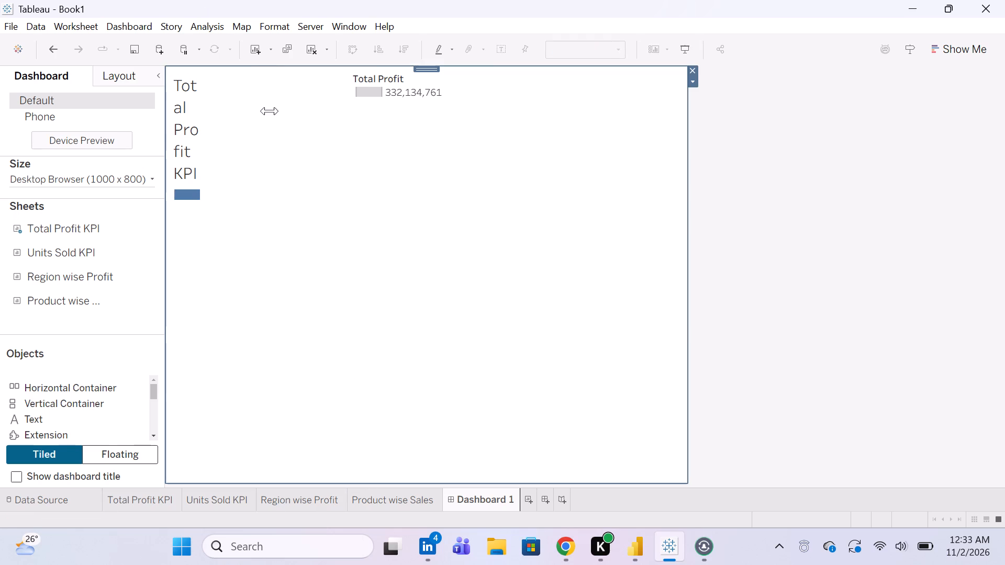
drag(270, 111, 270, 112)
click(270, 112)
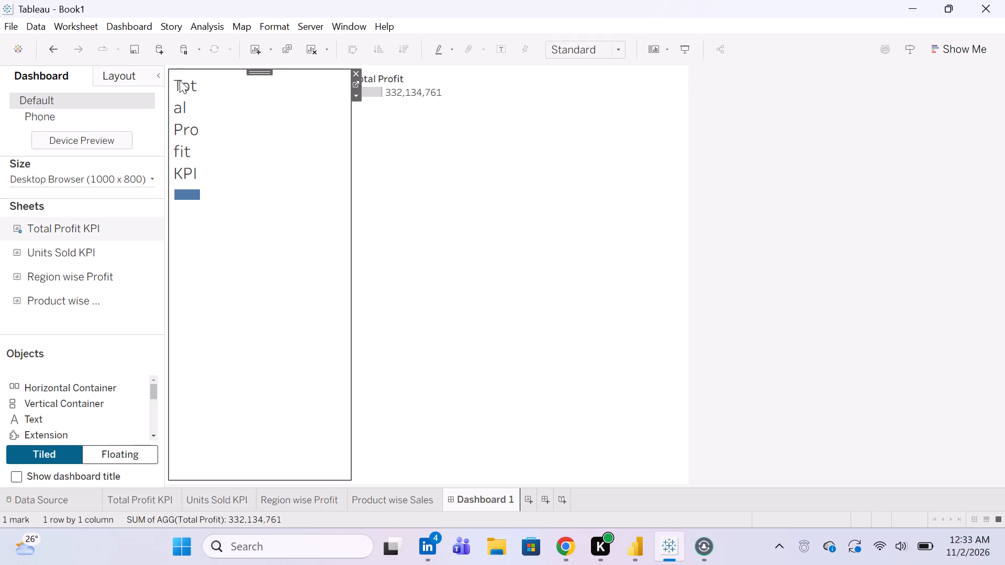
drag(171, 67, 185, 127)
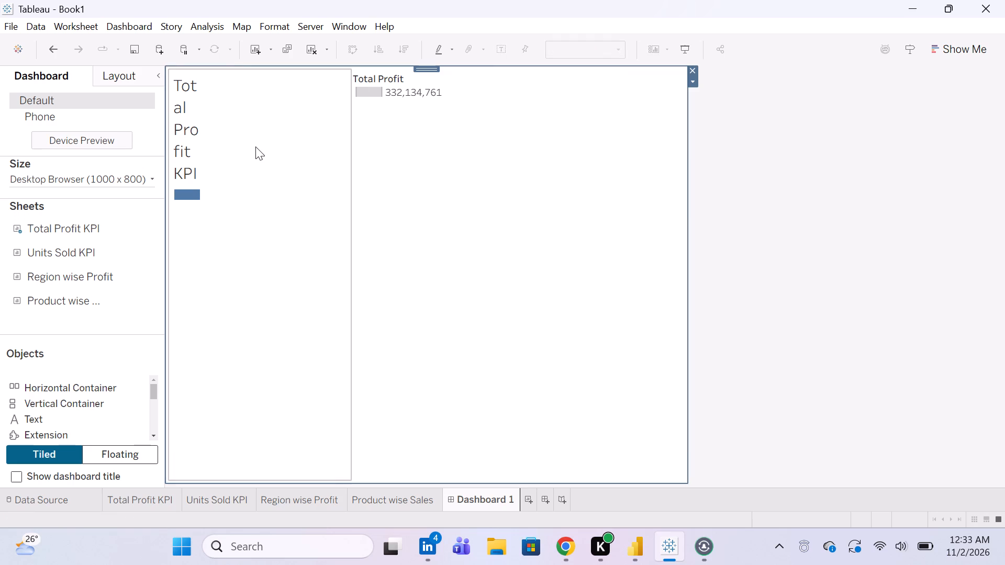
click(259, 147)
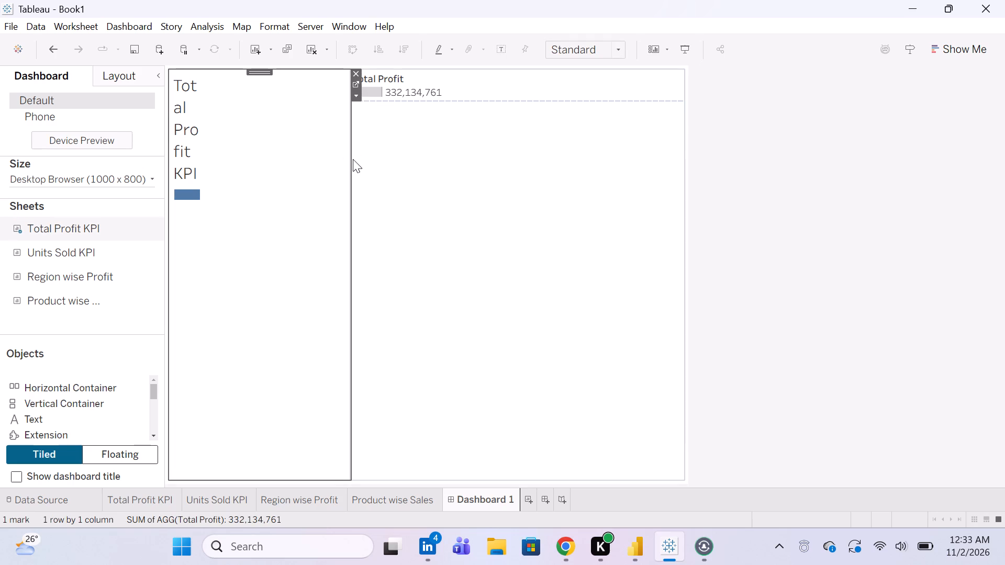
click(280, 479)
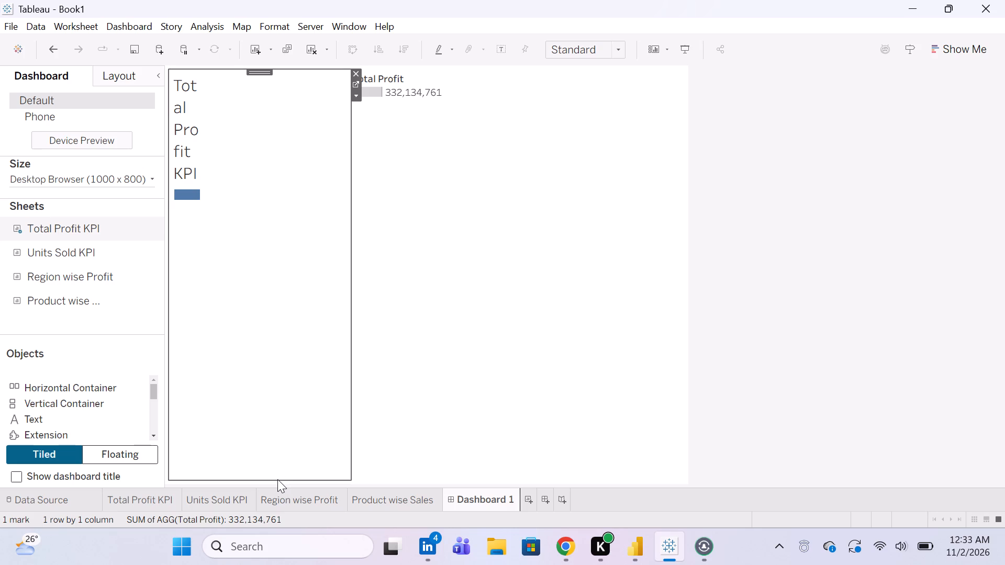
Narrow the Total Profit KPI tile to a thin vertical strip beside the Total Profit legend.
drag(350, 474, 262, 450)
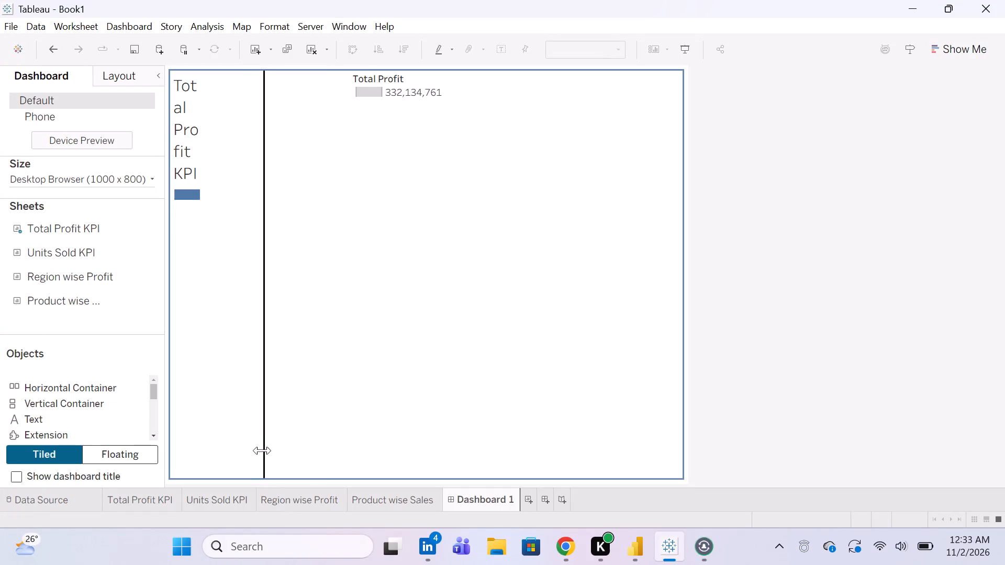
drag(262, 450, 241, 269)
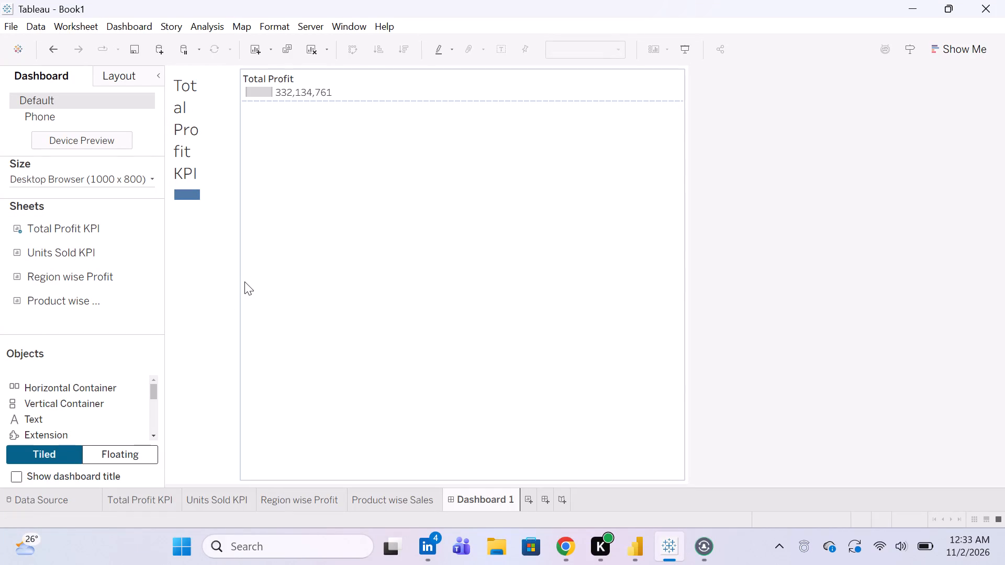
drag(241, 281, 167, 276)
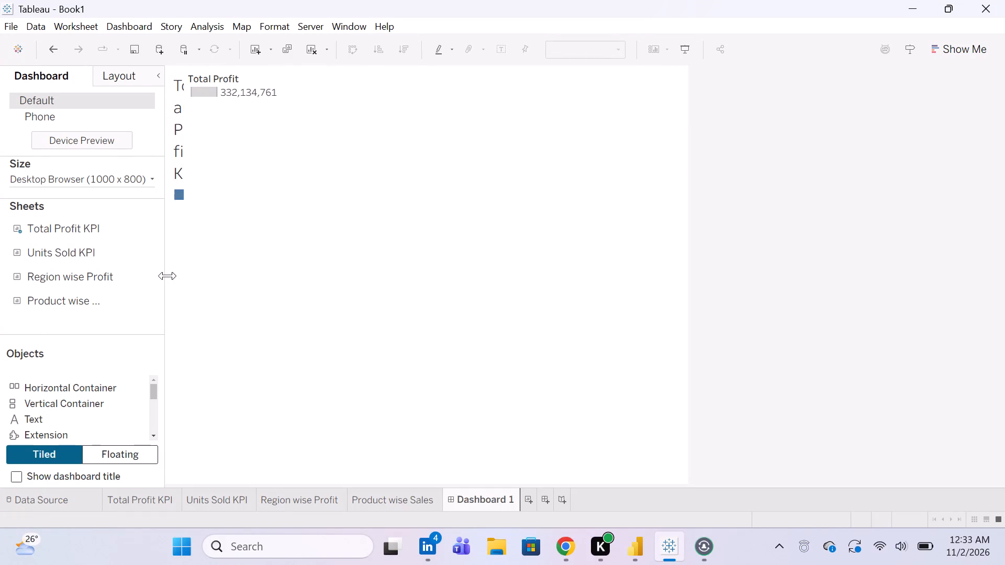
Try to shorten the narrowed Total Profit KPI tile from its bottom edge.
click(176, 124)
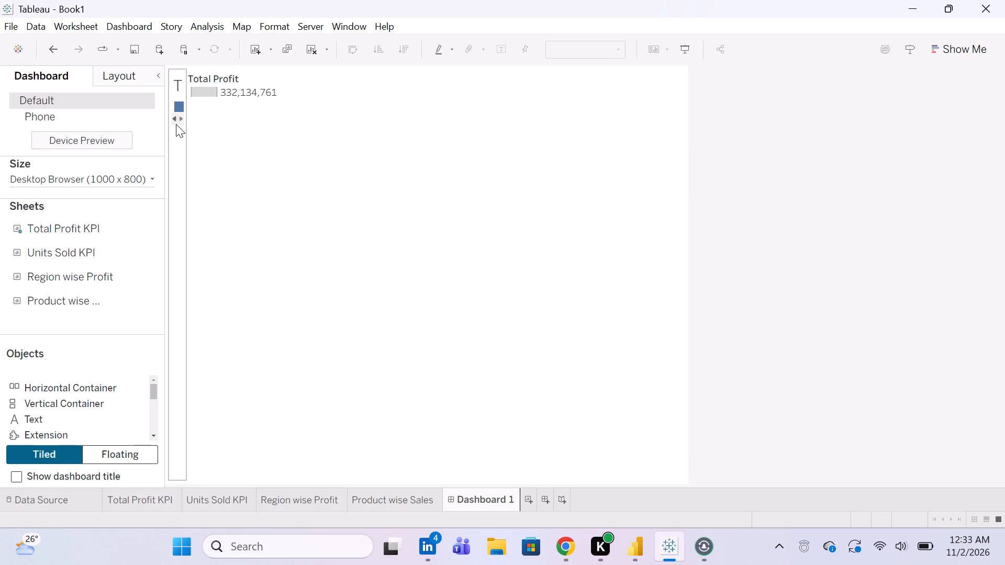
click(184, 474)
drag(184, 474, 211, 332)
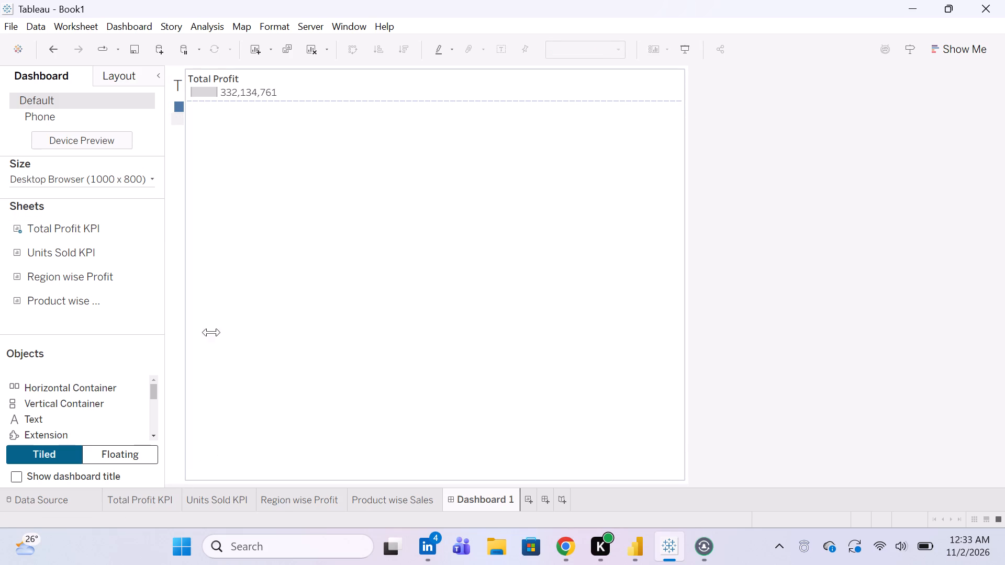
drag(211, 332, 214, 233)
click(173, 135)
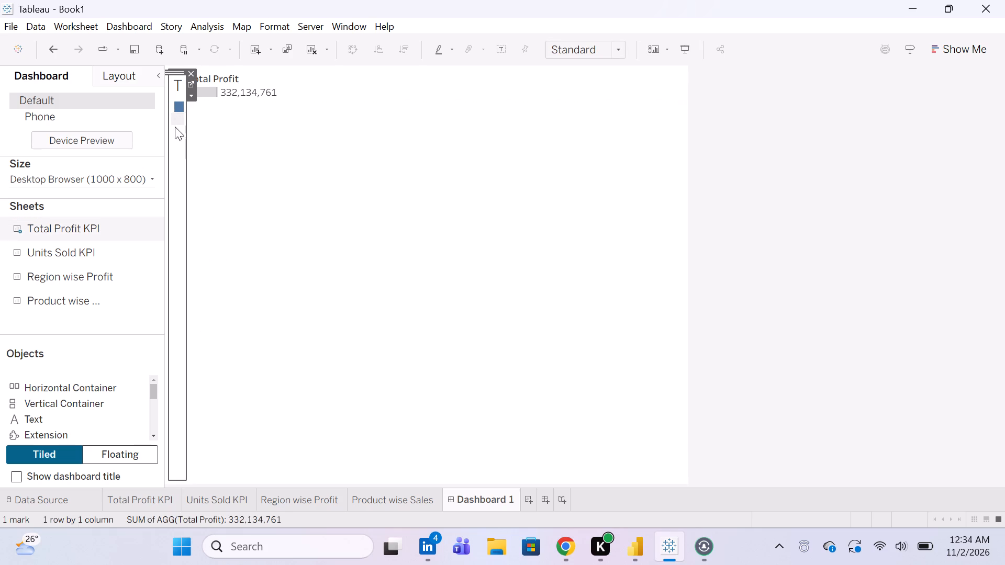
Change the Total Profit KPI sheet from a tiled to a floating dashboard item.
click(188, 91)
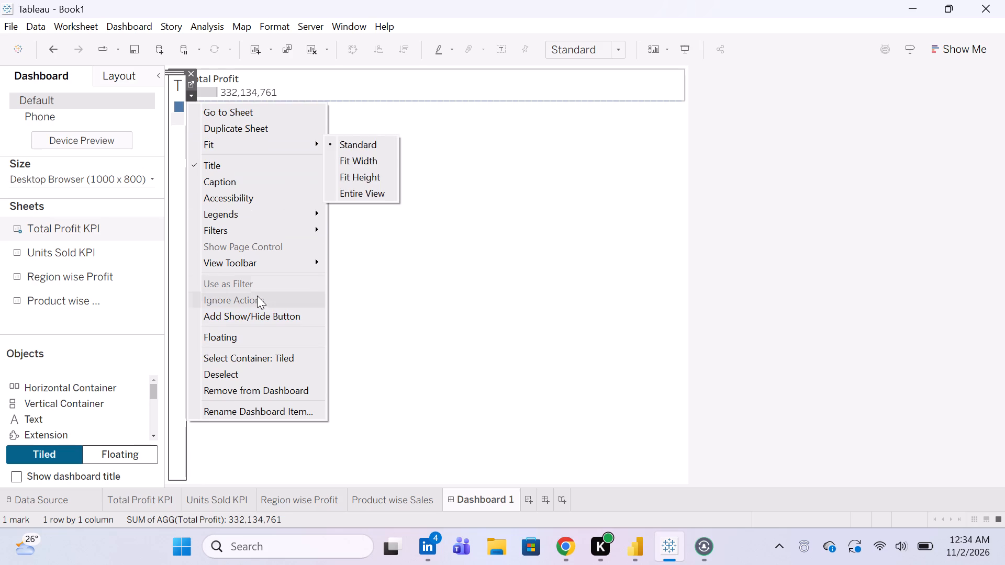
click(260, 331)
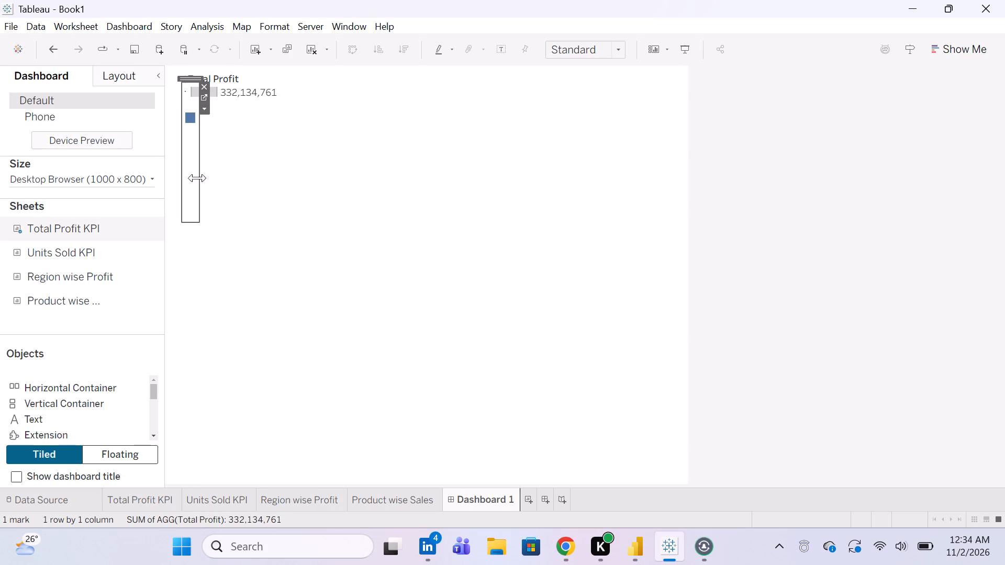
Resize the floating Total Profit KPI sheet from a tall strip into a short, wider box at the dashboard's upper-left corner.
drag(193, 223, 188, 167)
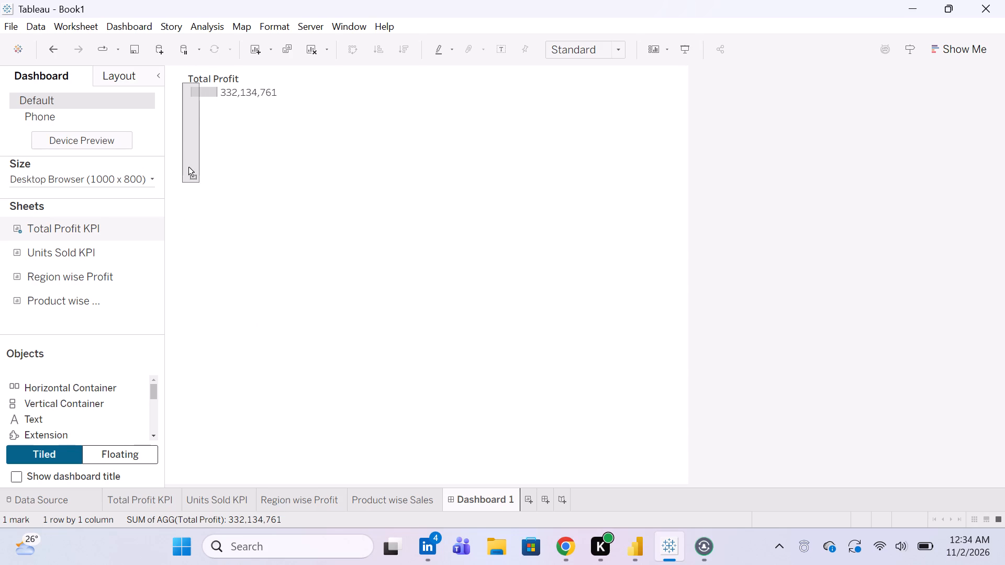
drag(188, 167, 300, 115)
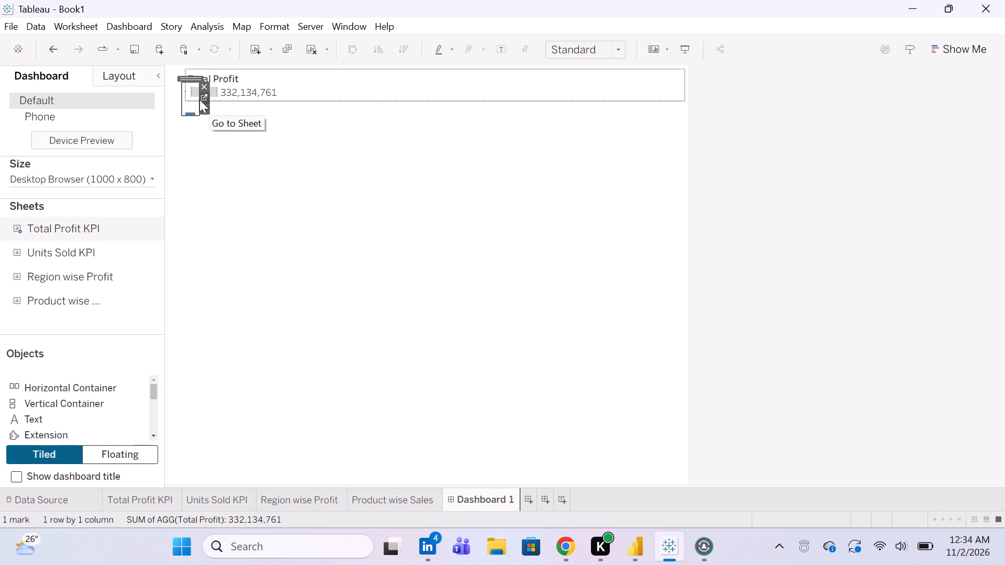
drag(199, 112, 281, 115)
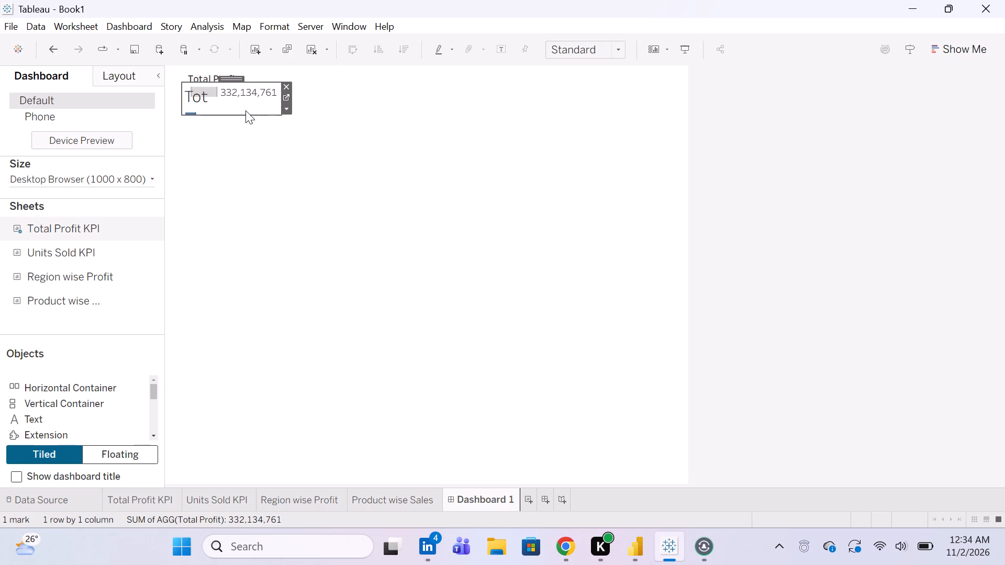
drag(242, 108, 239, 90)
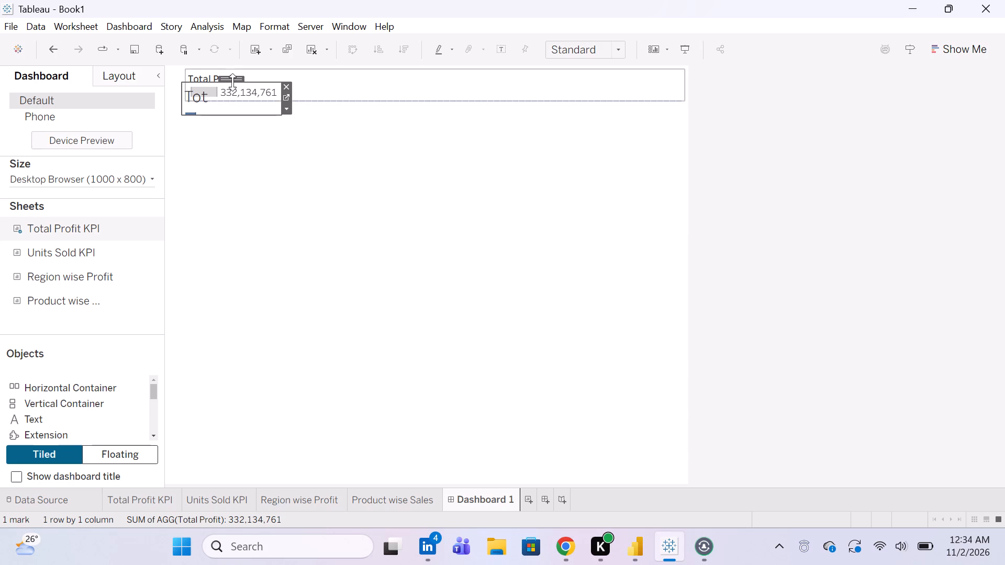
drag(232, 82, 231, 67)
drag(241, 104, 282, 221)
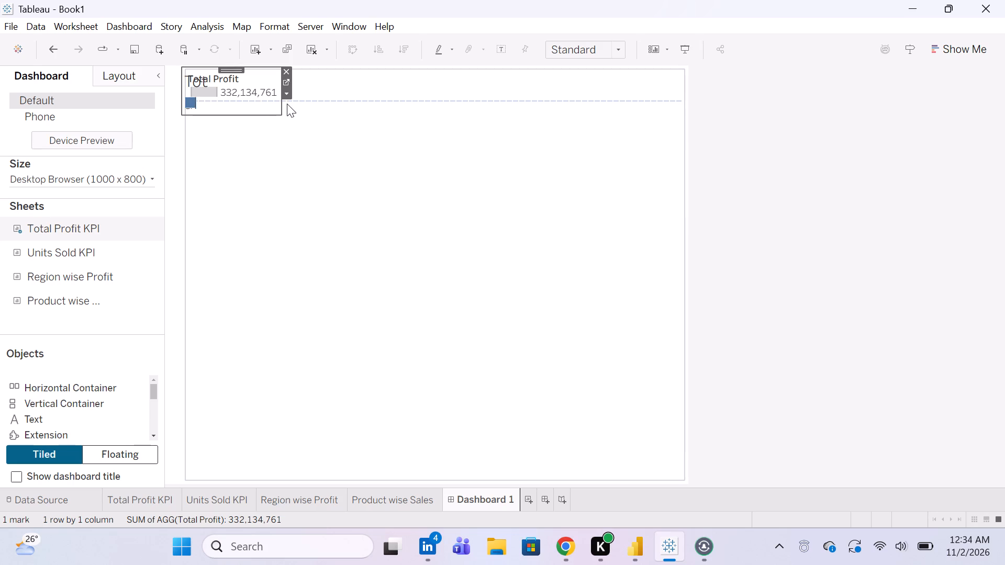
Enlarge the floating Total Profit KPI box from its lower-right corner to about half the dashboard's width.
drag(279, 113, 262, 105)
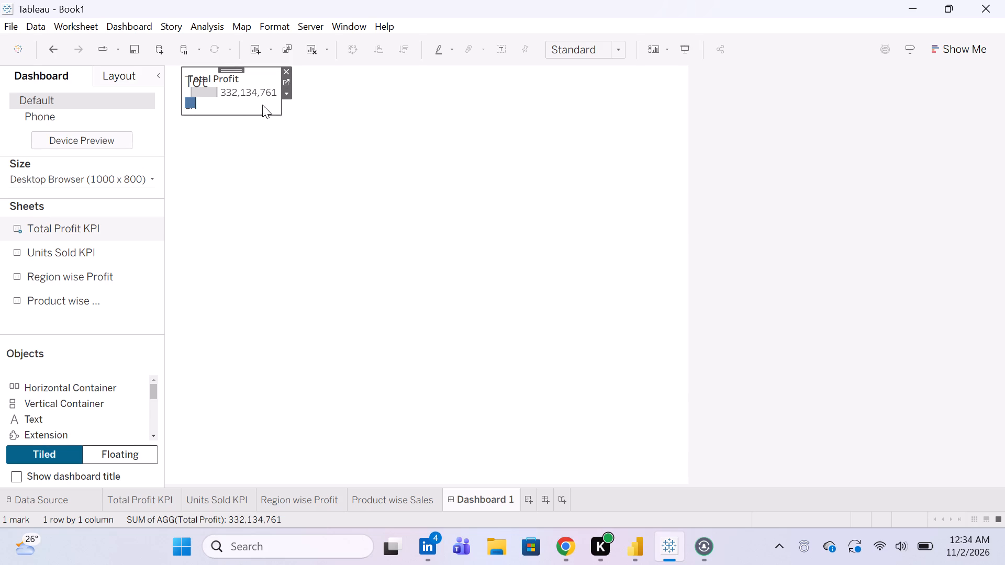
drag(262, 105, 200, 67)
drag(280, 115, 208, 91)
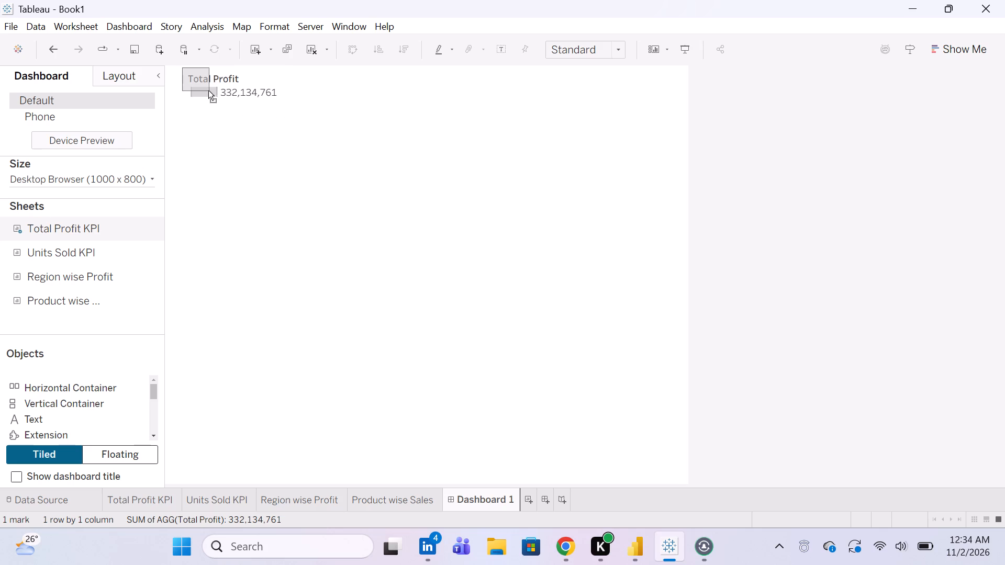
drag(208, 91, 452, 177)
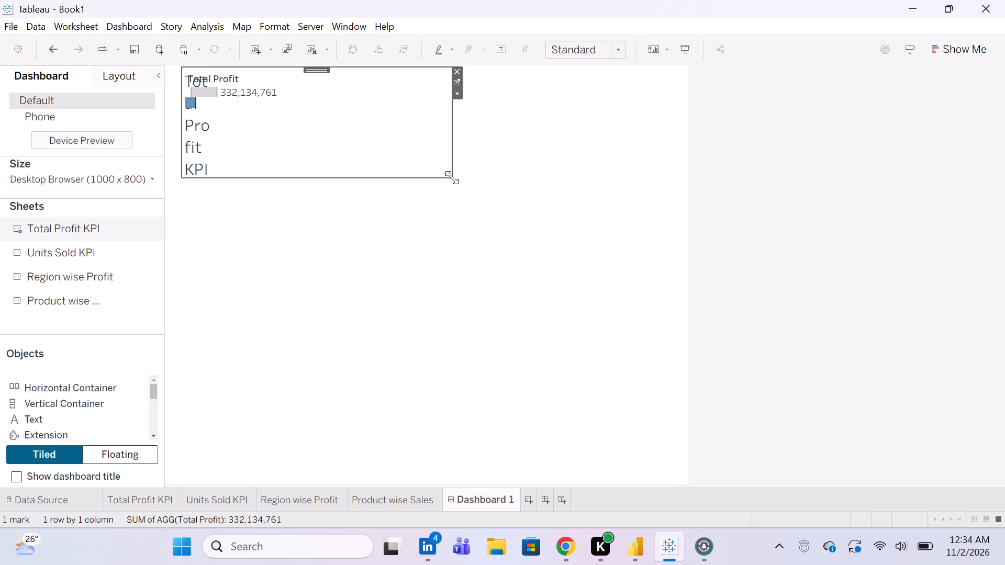
drag(382, 134, 407, 175)
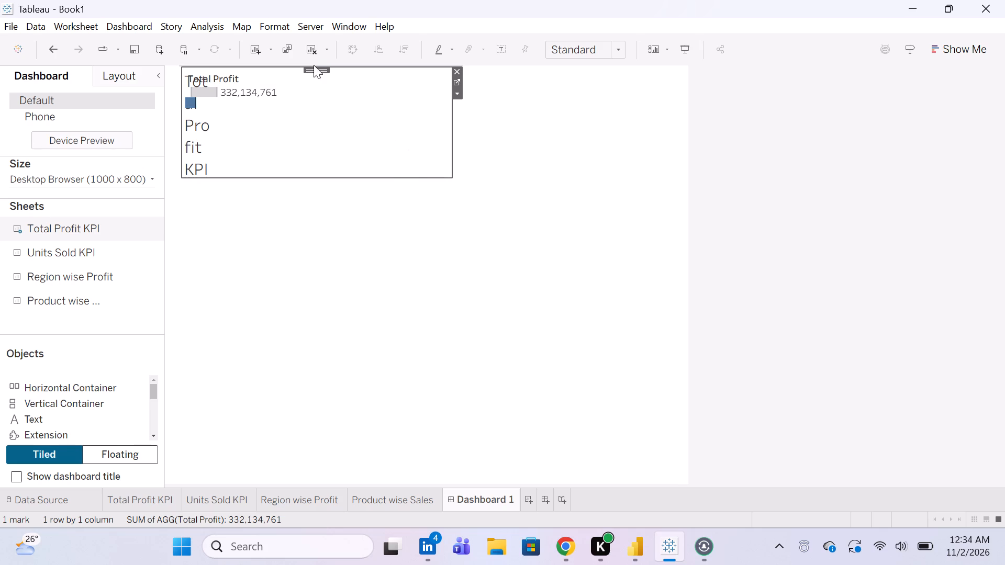
Hide the title of the floating Total Profit KPI sheet and deselect the sheet.
right_click(385, 133)
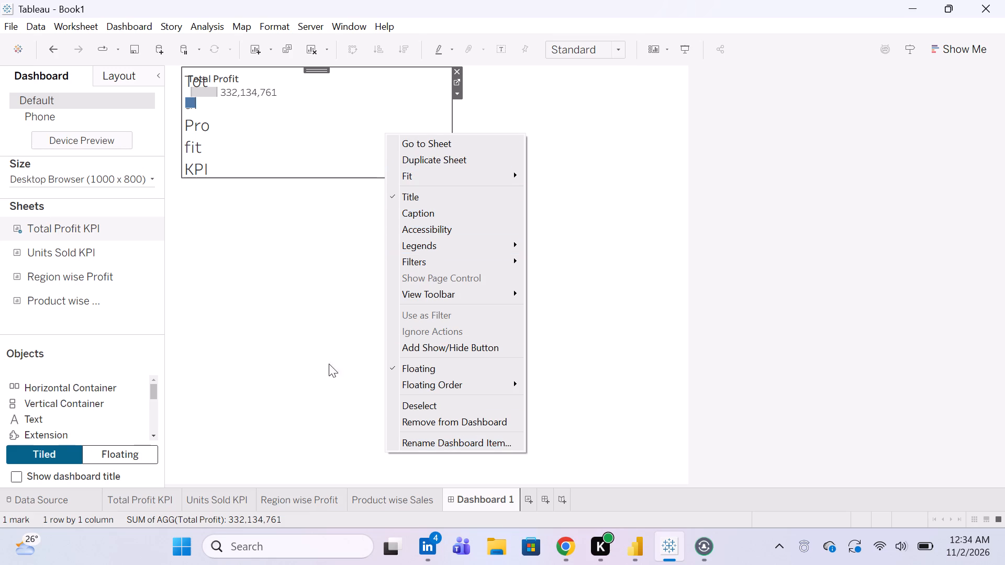
click(435, 409)
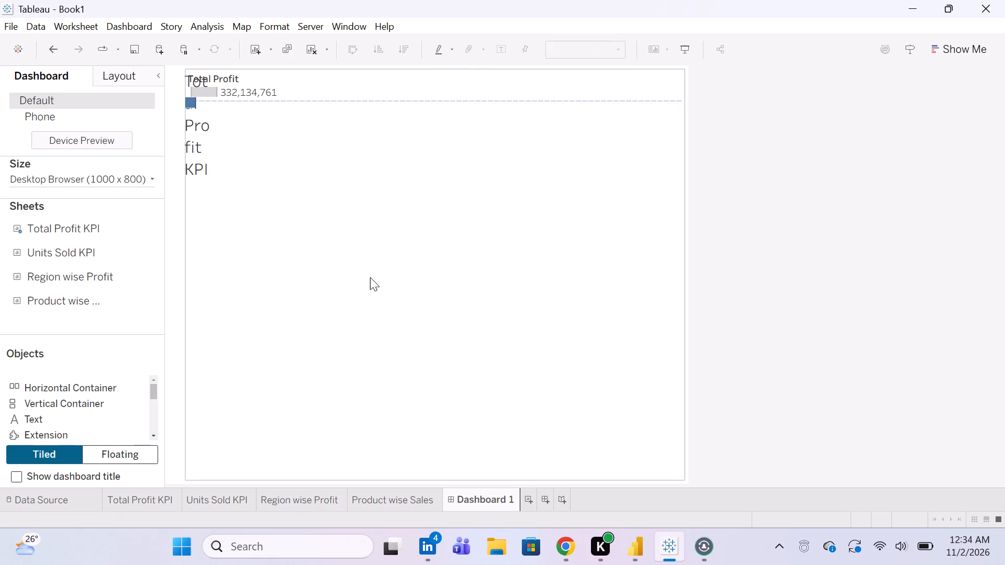
click(370, 277)
click(211, 161)
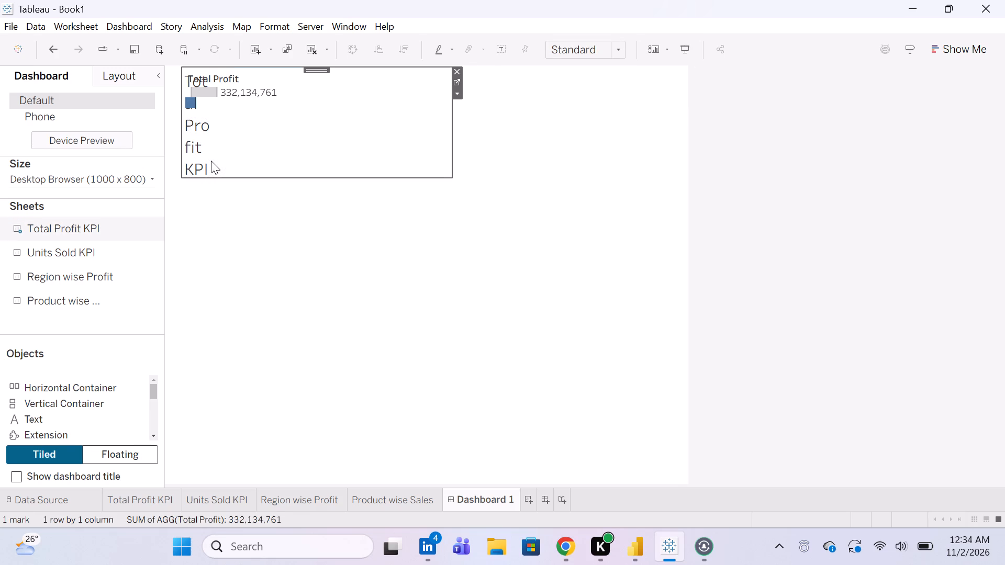
right_click(211, 161)
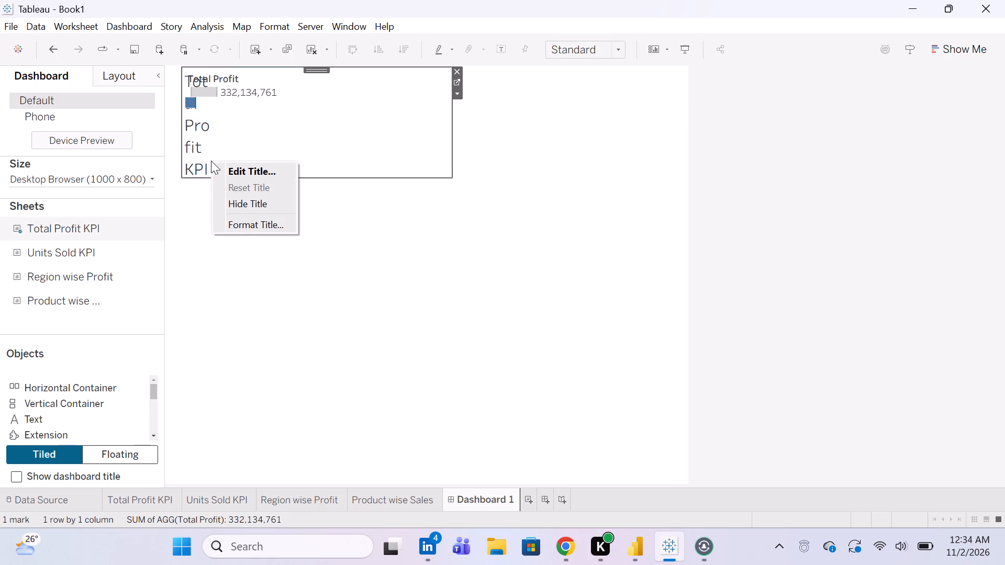
click(242, 205)
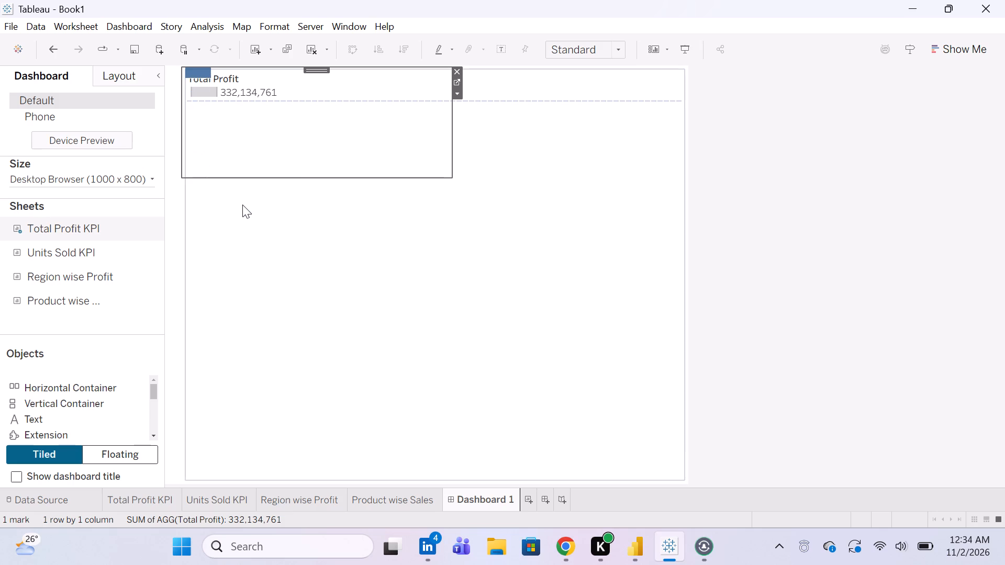
click(463, 236)
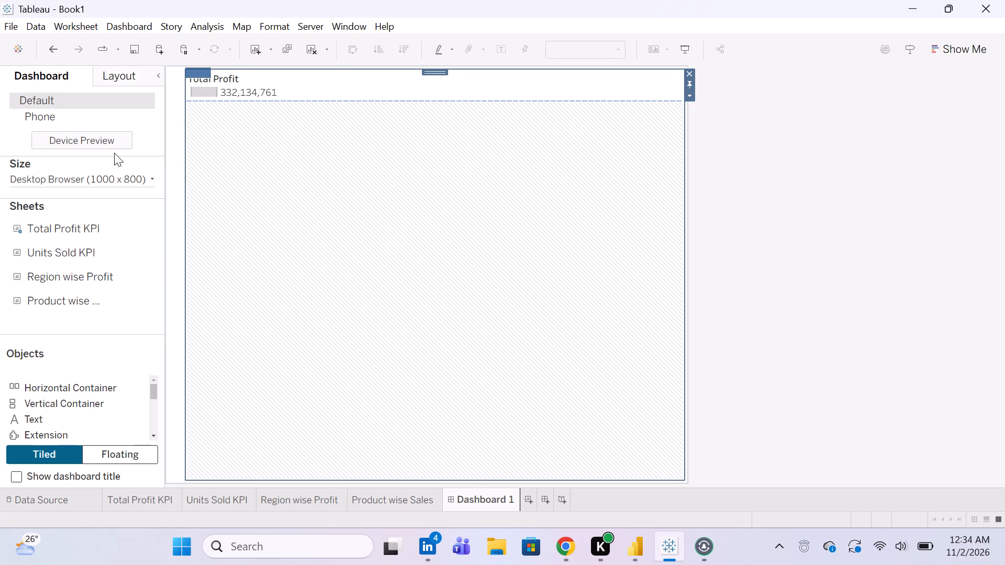
click(817, 270)
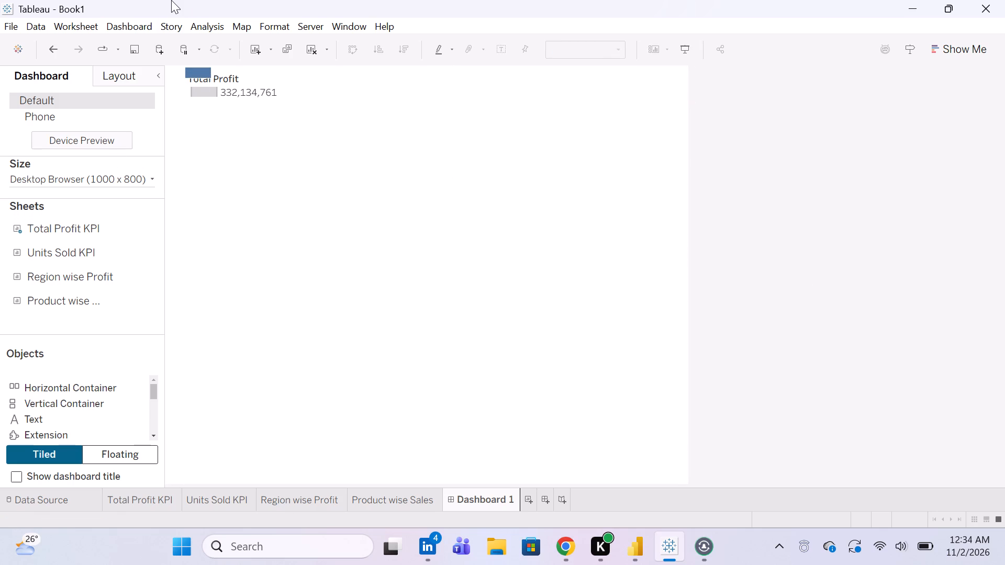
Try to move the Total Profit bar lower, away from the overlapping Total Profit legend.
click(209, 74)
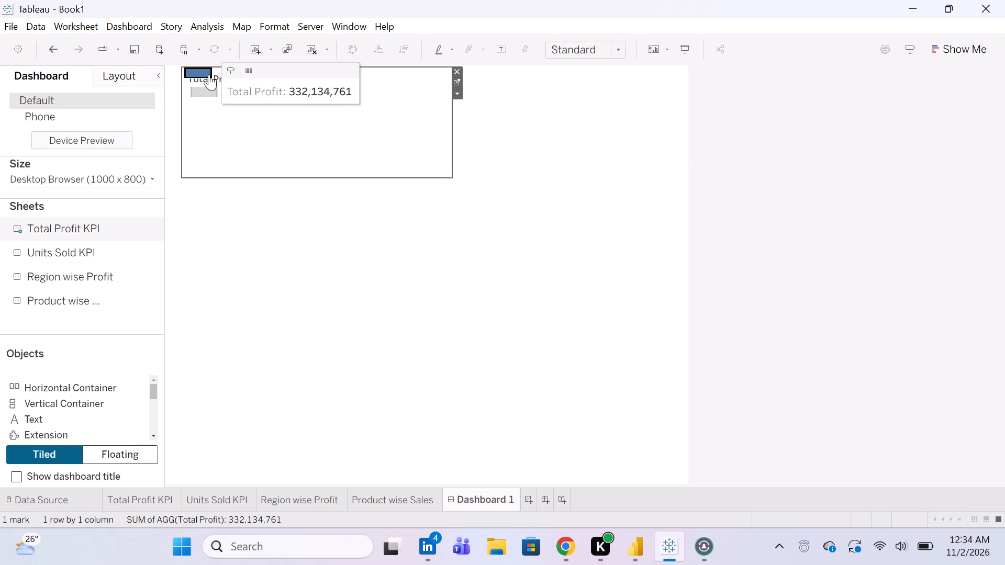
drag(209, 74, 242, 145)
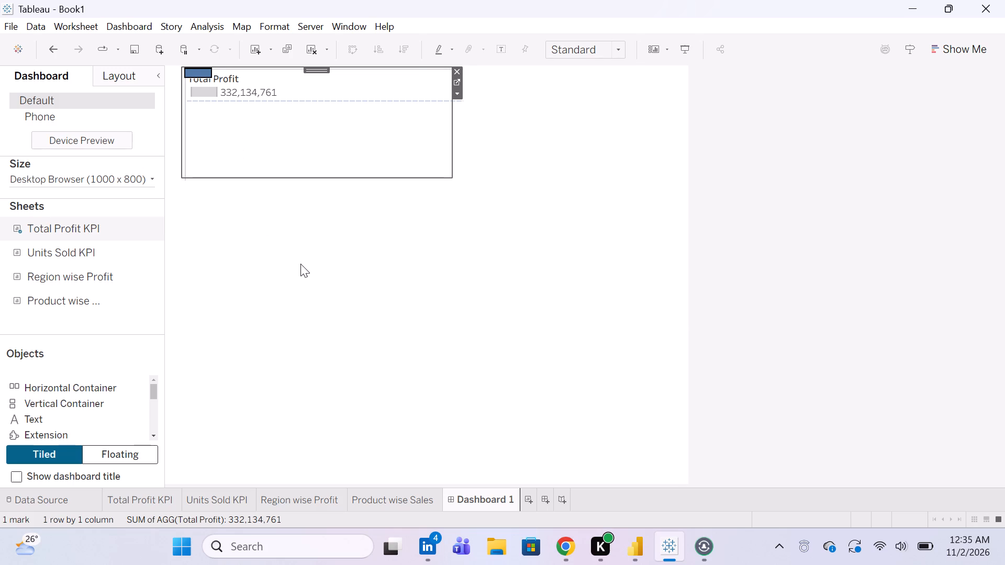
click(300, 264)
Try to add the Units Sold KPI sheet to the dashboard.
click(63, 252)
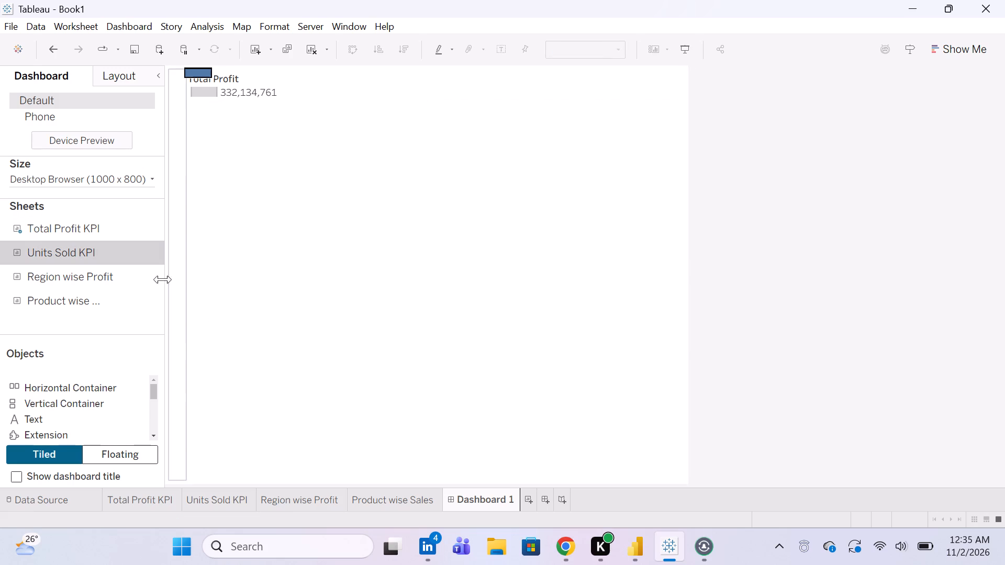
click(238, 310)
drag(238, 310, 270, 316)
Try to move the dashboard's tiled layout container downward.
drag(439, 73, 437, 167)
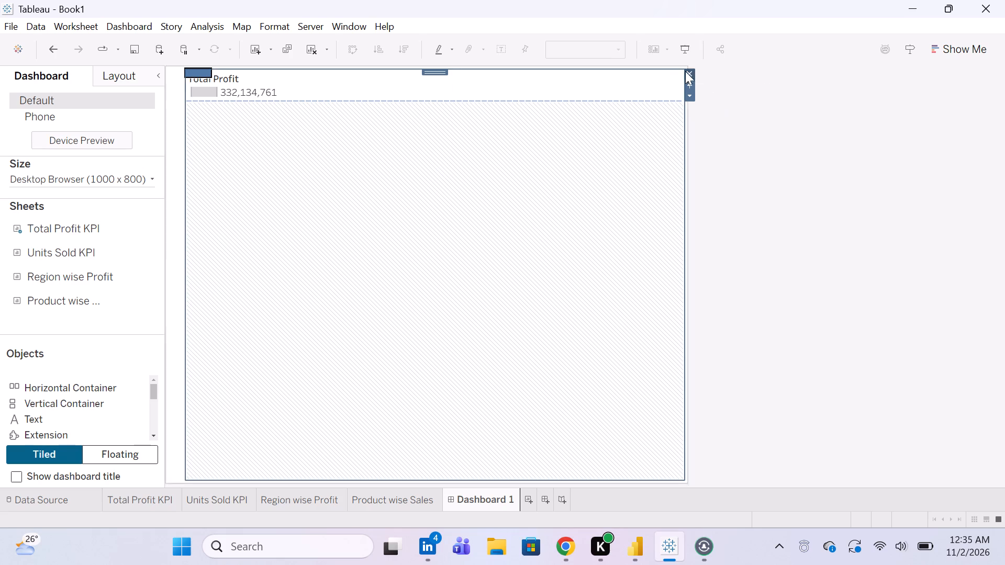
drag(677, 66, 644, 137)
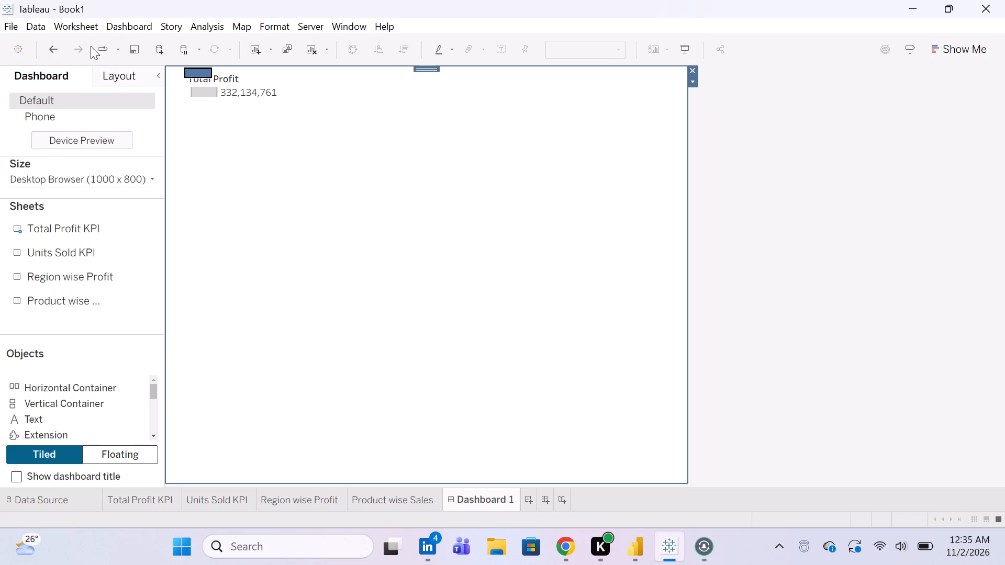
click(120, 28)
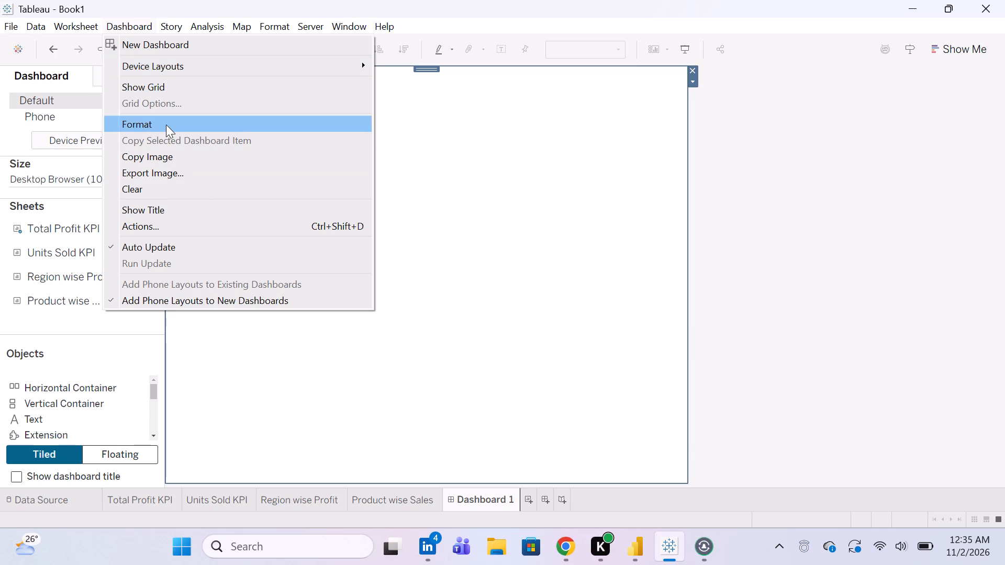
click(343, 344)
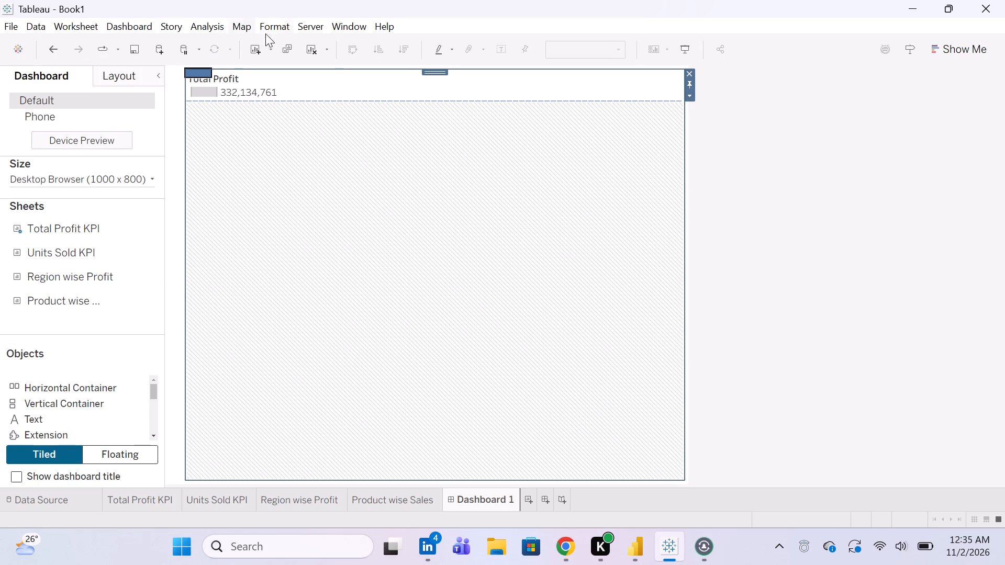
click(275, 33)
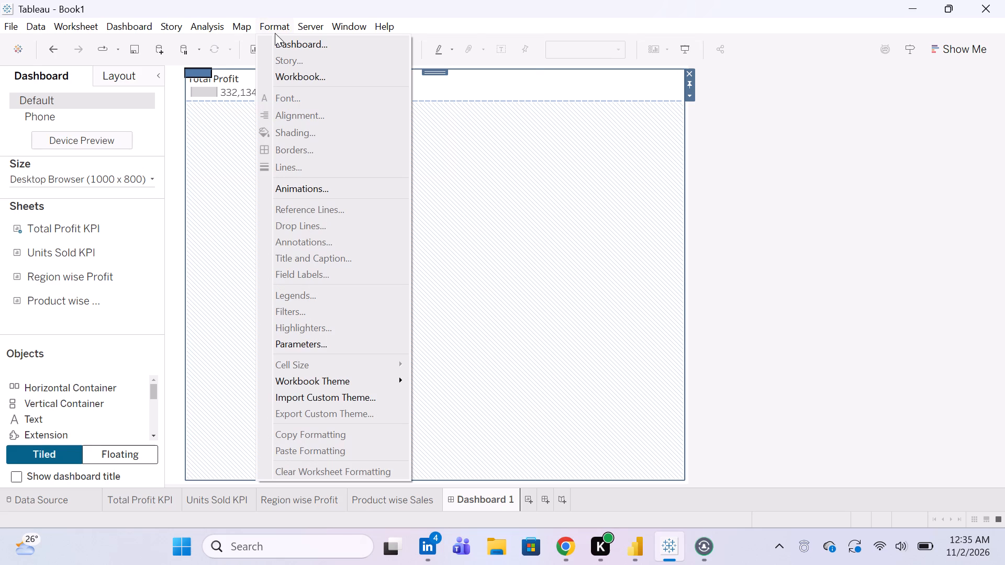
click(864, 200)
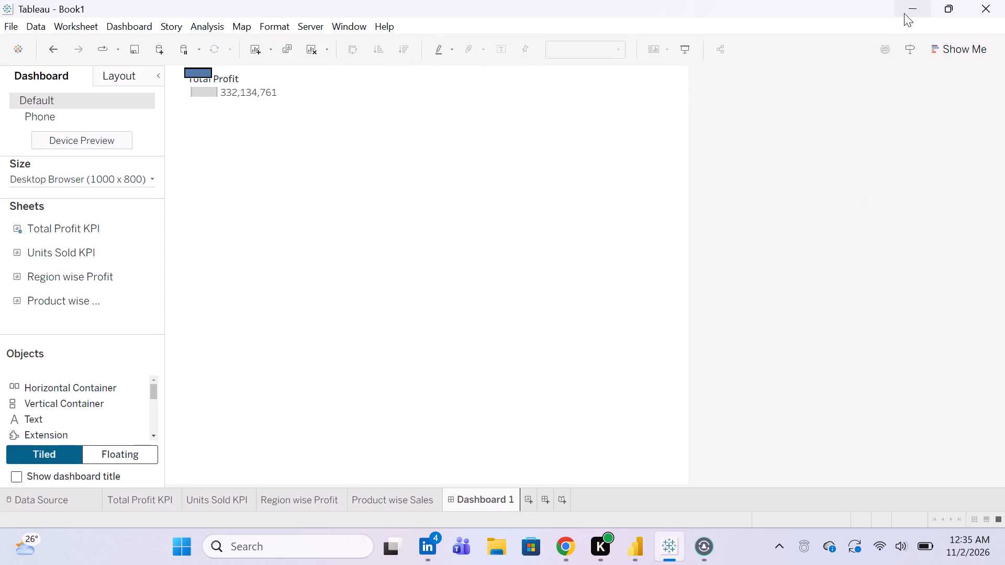
Minimize the Tableau window to reach the desktop.
click(904, 13)
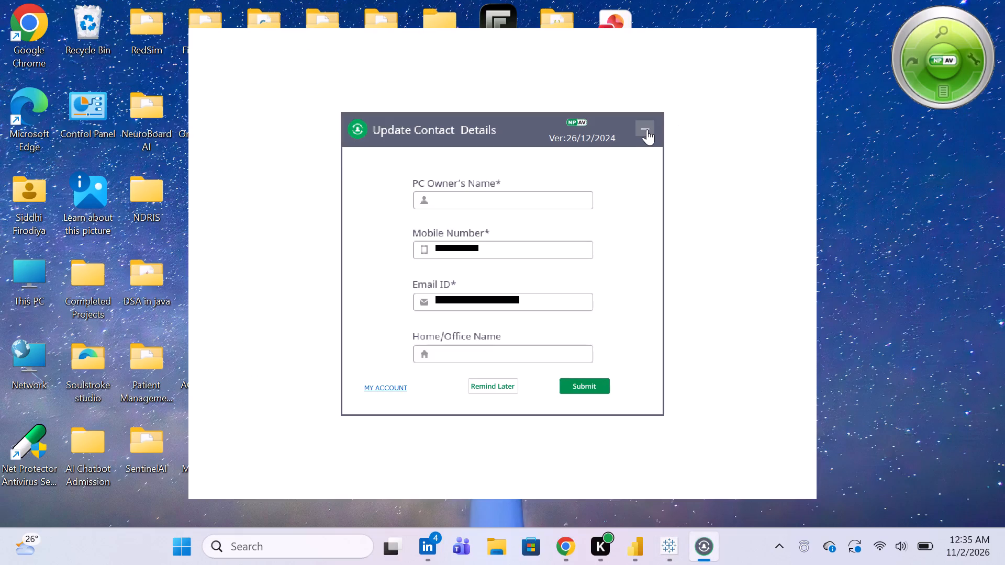
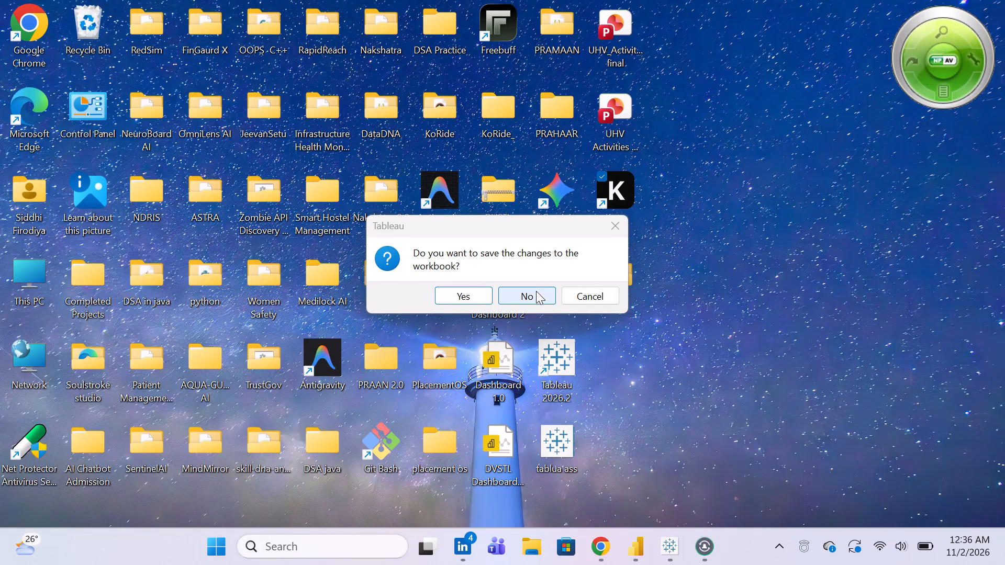
Return to the Tableau workbook and cancel closing it, leaving it open without answering whether to save the changes.
click(668, 559)
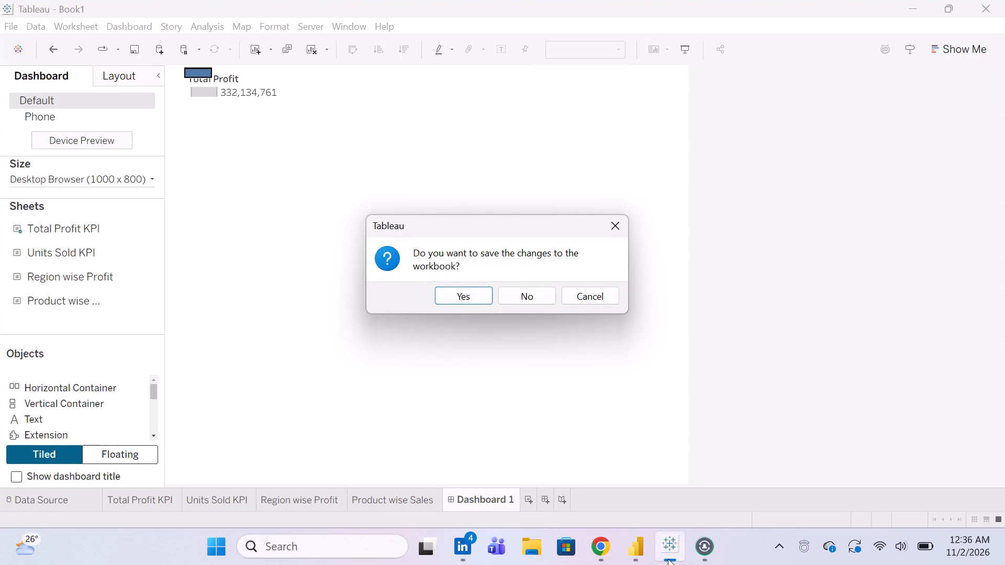
click(613, 221)
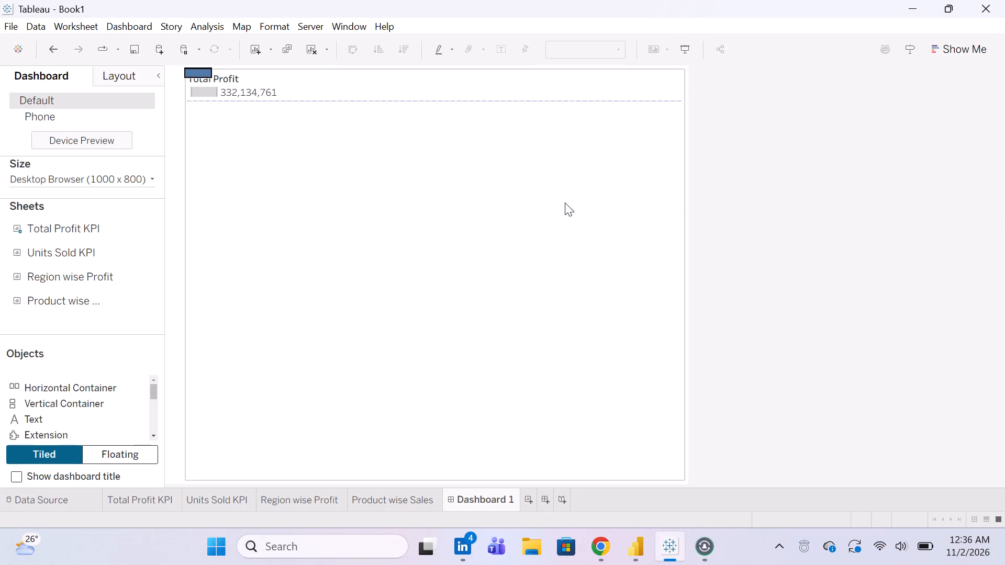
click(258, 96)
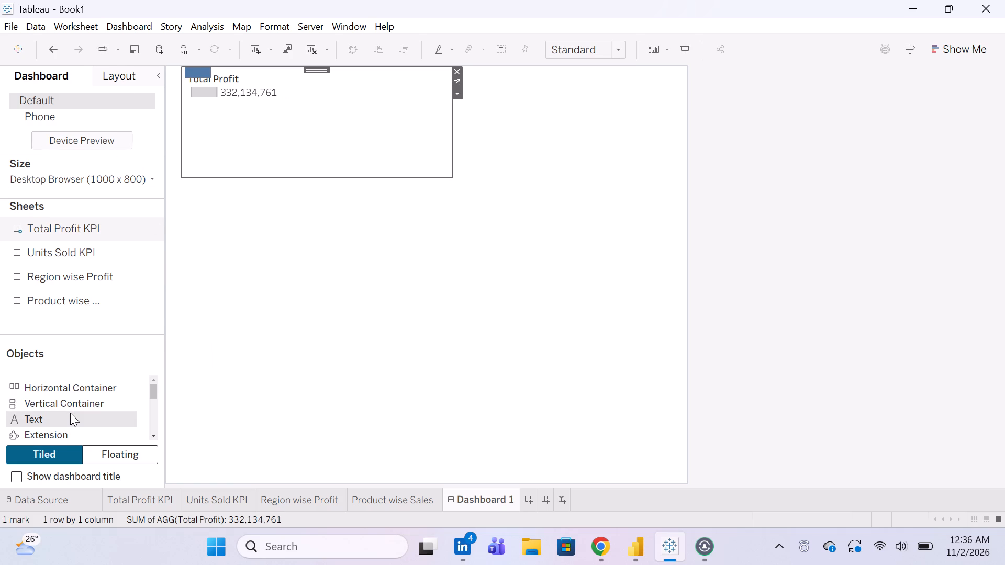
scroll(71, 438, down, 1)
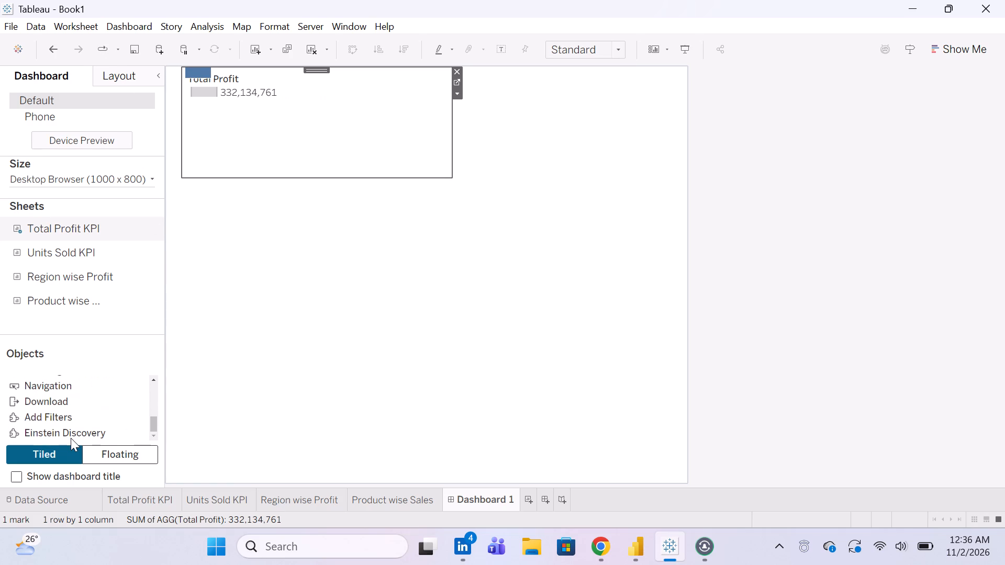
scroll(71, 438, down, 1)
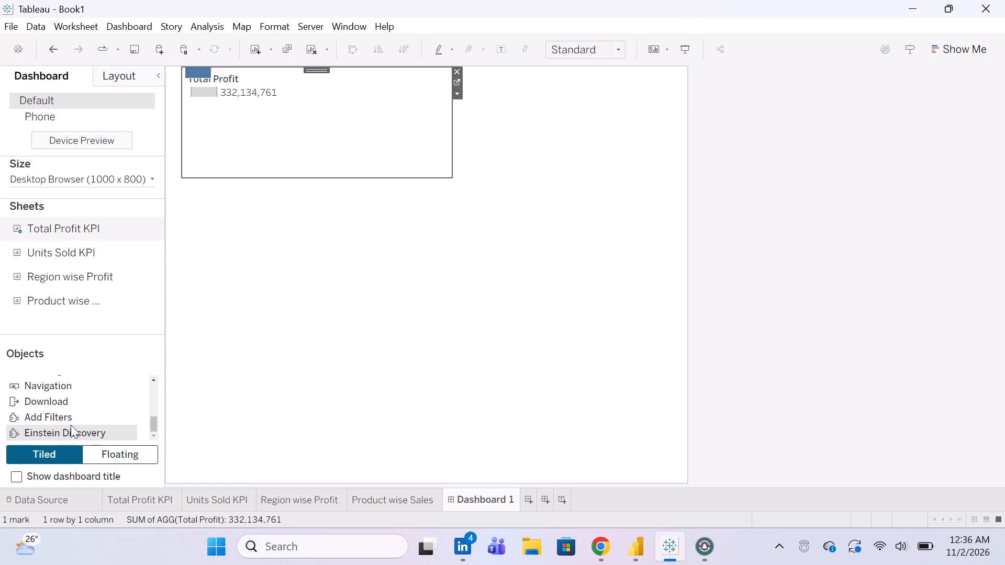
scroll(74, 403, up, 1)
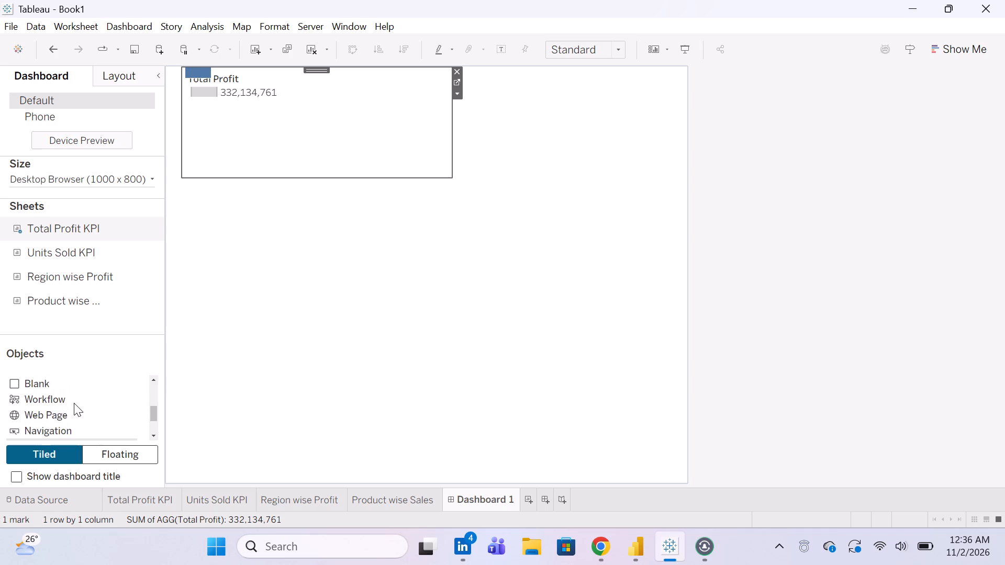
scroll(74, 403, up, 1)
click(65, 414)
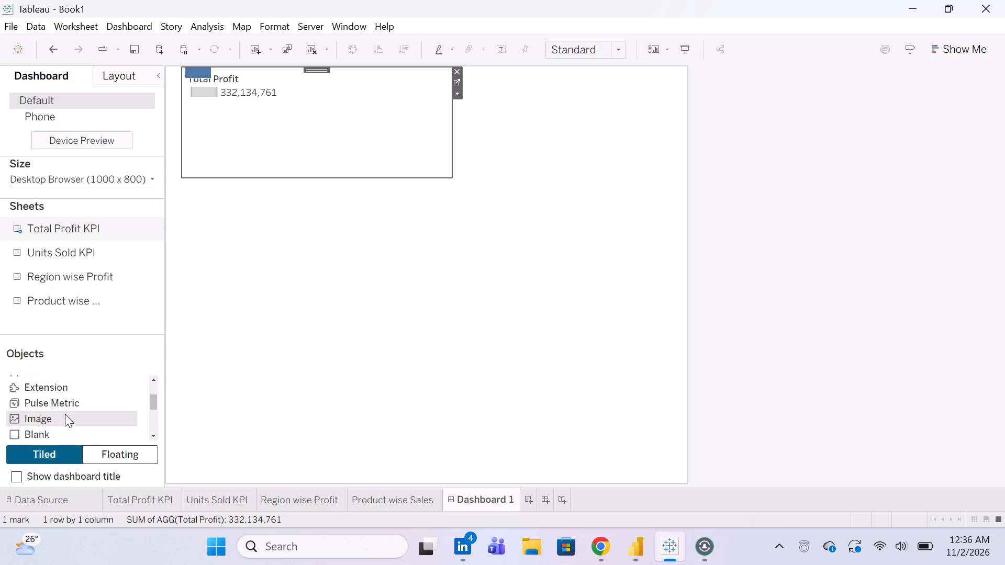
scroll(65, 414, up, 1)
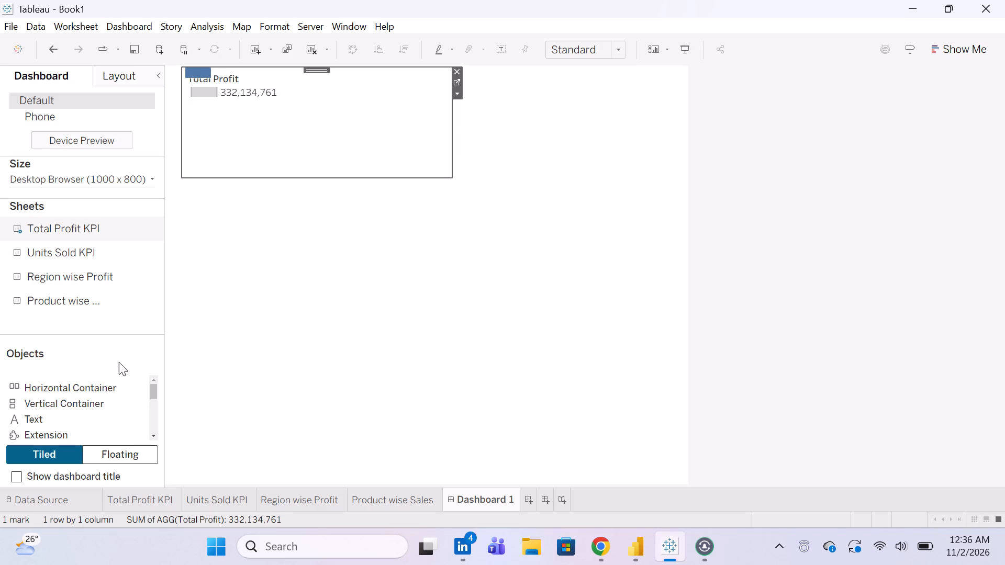
Add the Product wise Sales sheet to the dashboard as a tiled view beneath the Total Profit legend.
click(25, 275)
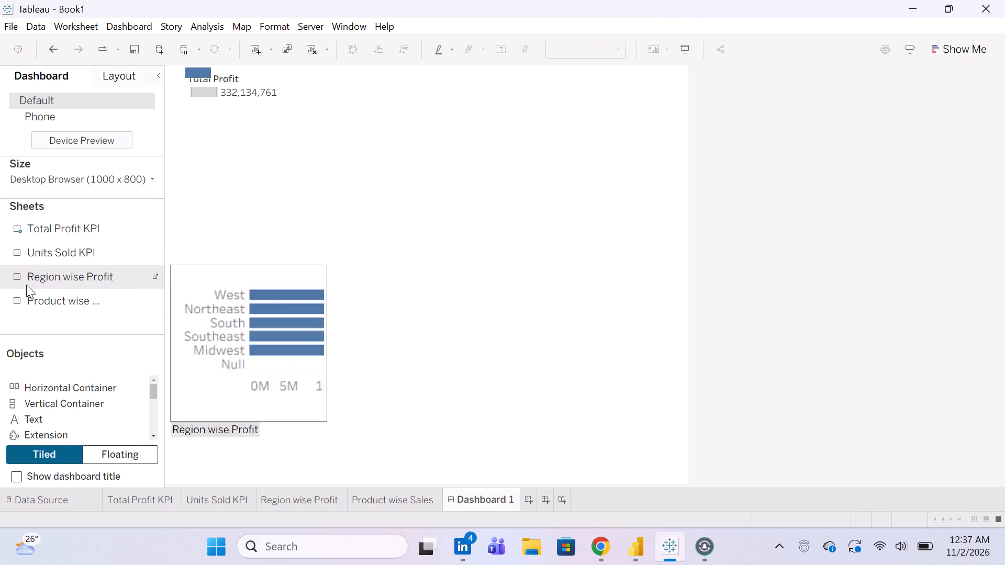
click(27, 295)
drag(27, 295, 310, 253)
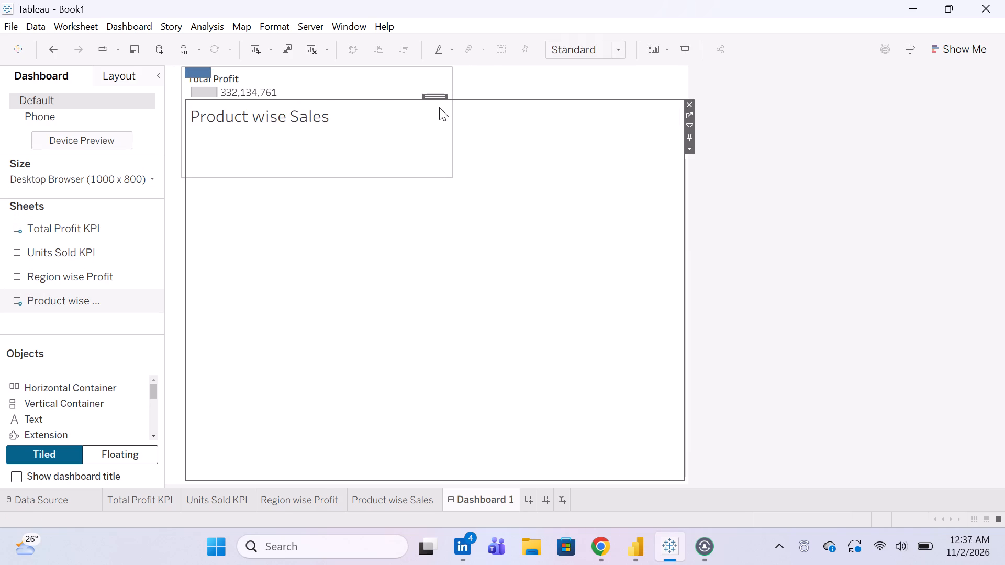
Lower the top edge of the Product wise Sales view so it fills only the bottom strip of the dashboard.
click(442, 96)
drag(438, 100, 349, 318)
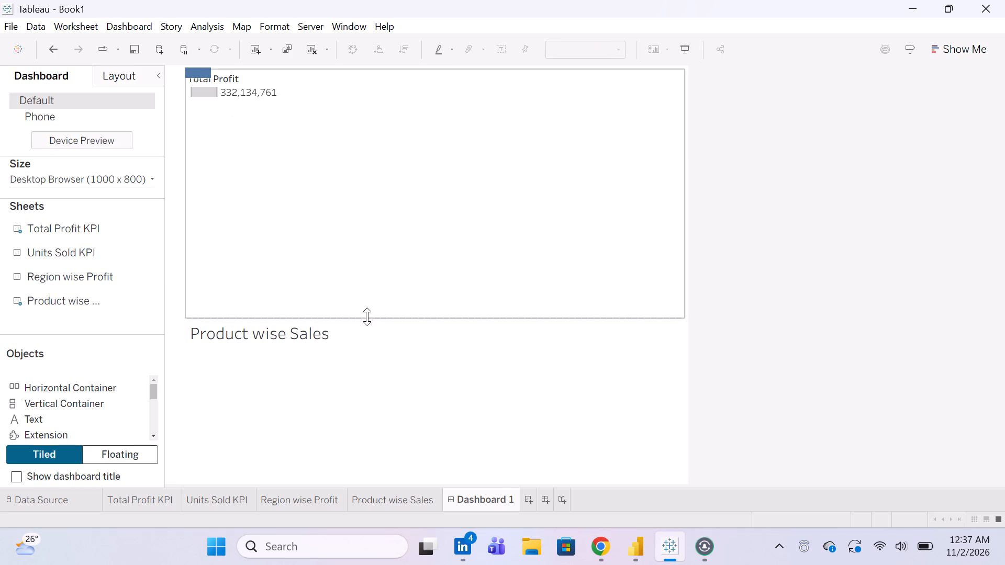
click(367, 317)
drag(367, 317, 371, 388)
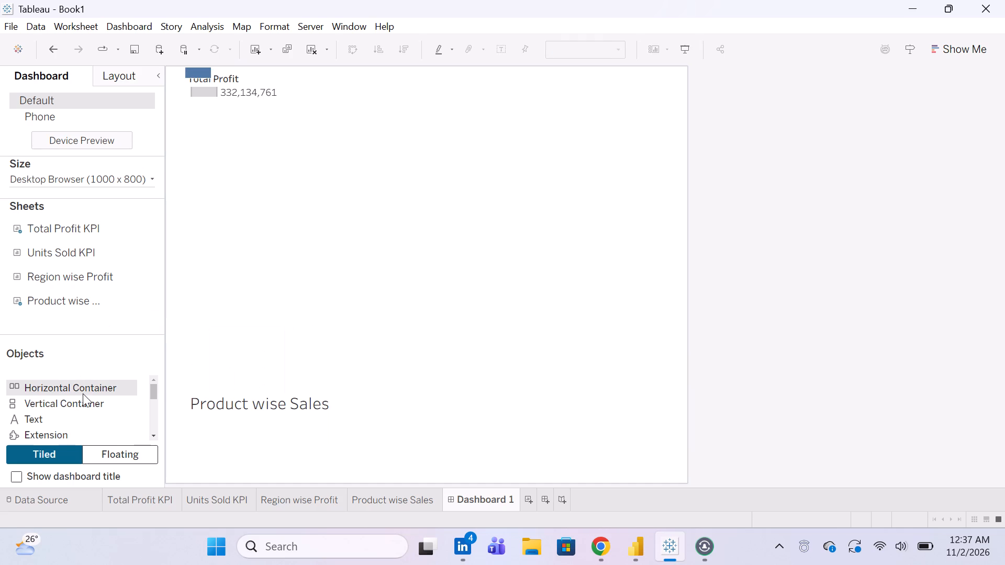
Minimize the Tableau window and shut down the computer.
click(918, 4)
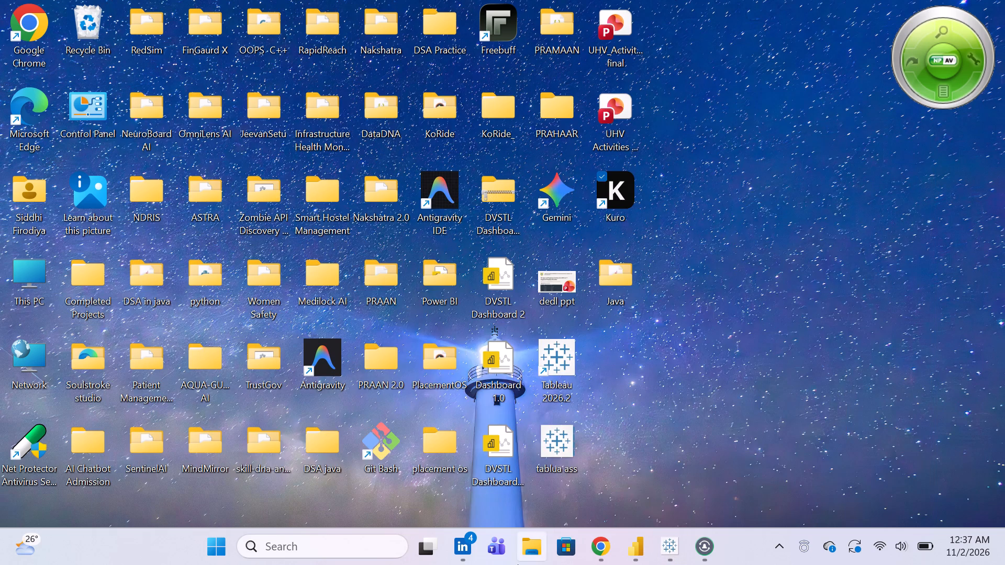
click(215, 549)
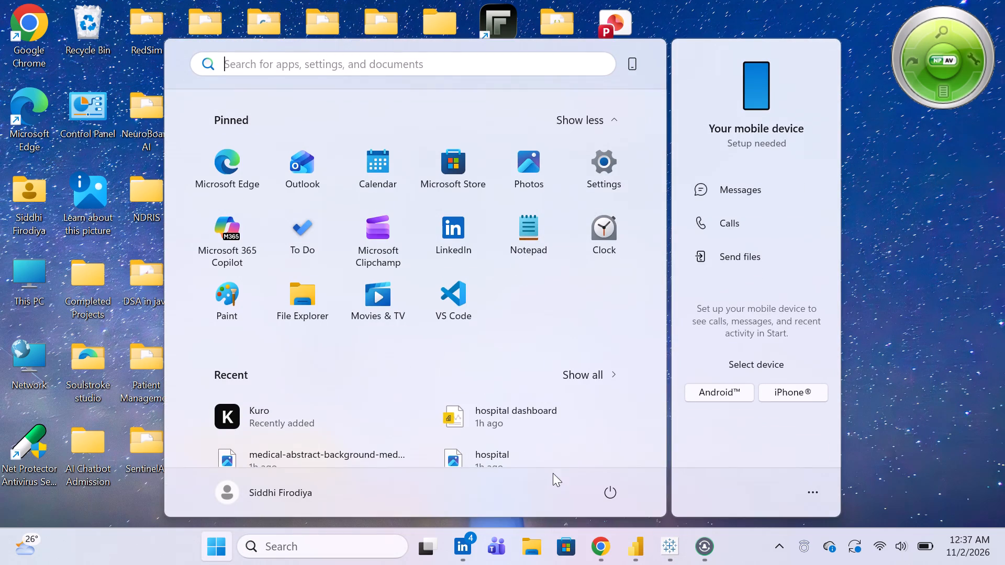
click(621, 482)
click(615, 444)
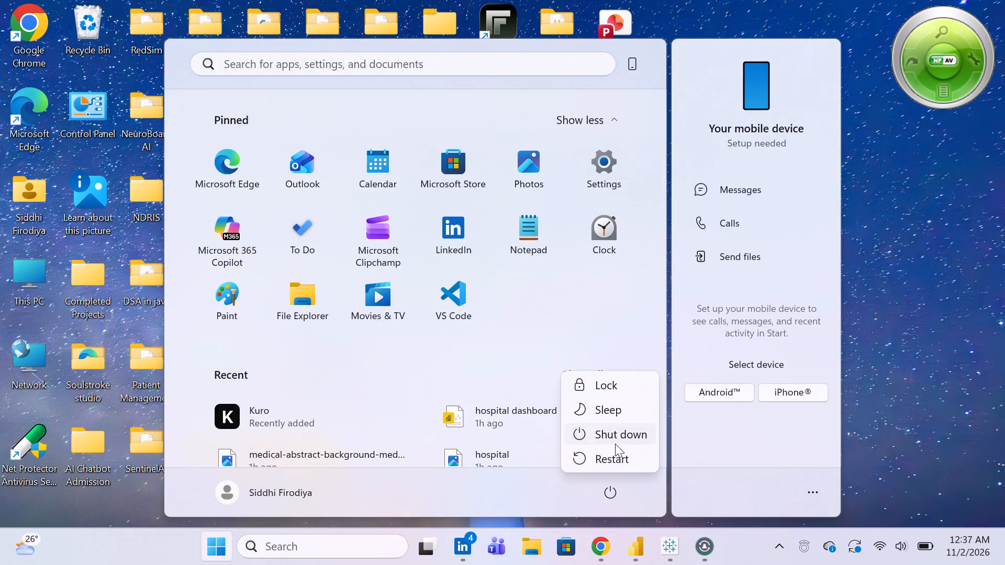